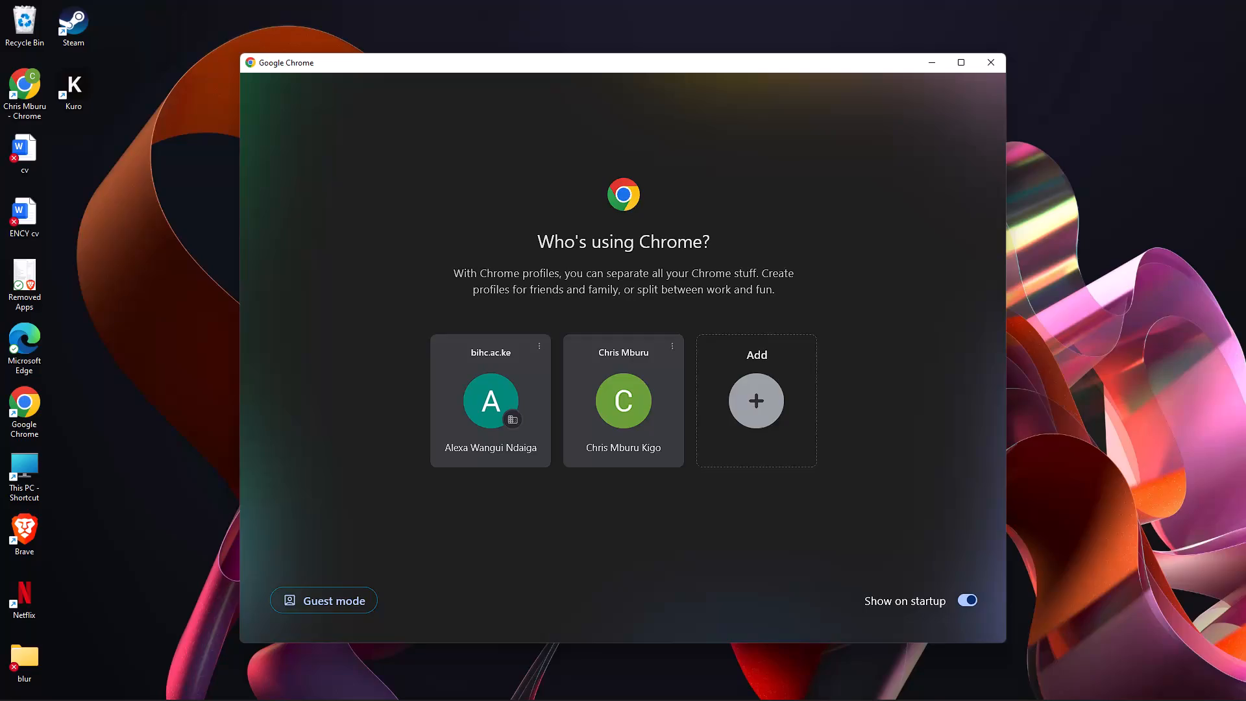
Open Chrome with the personal profile marked by the green C avatar and maximize its window.
key("1")
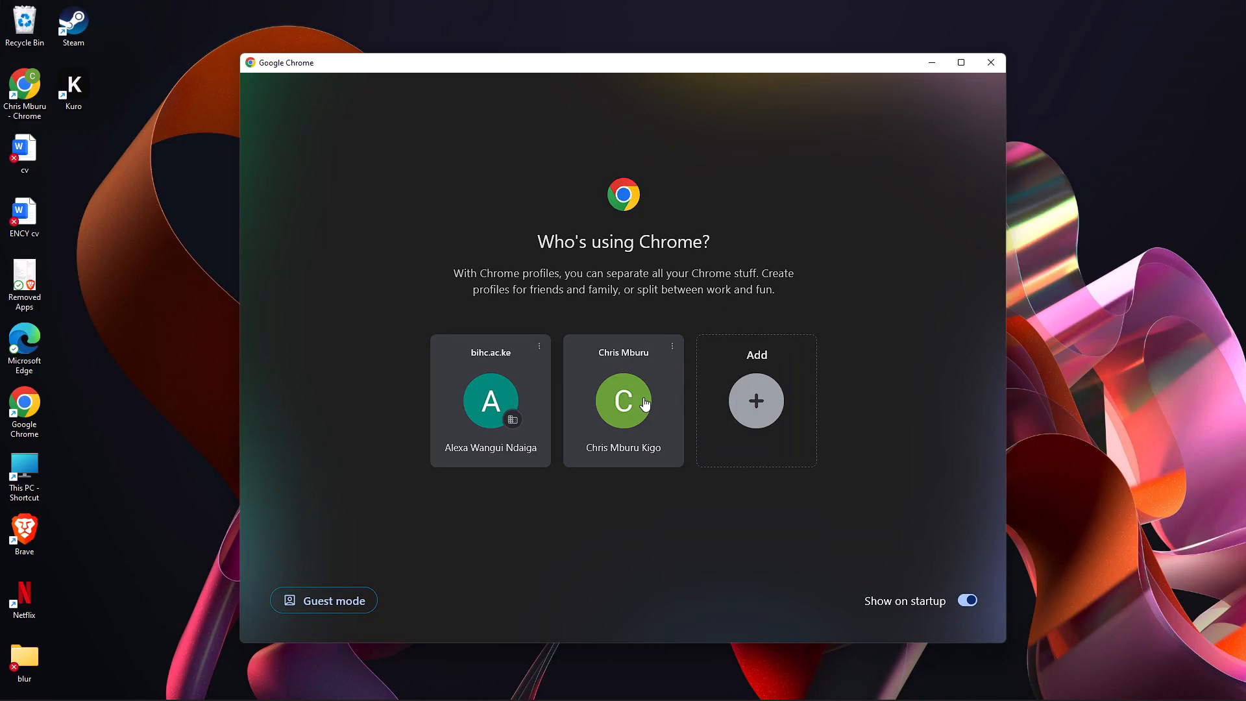
left_click(643, 397)
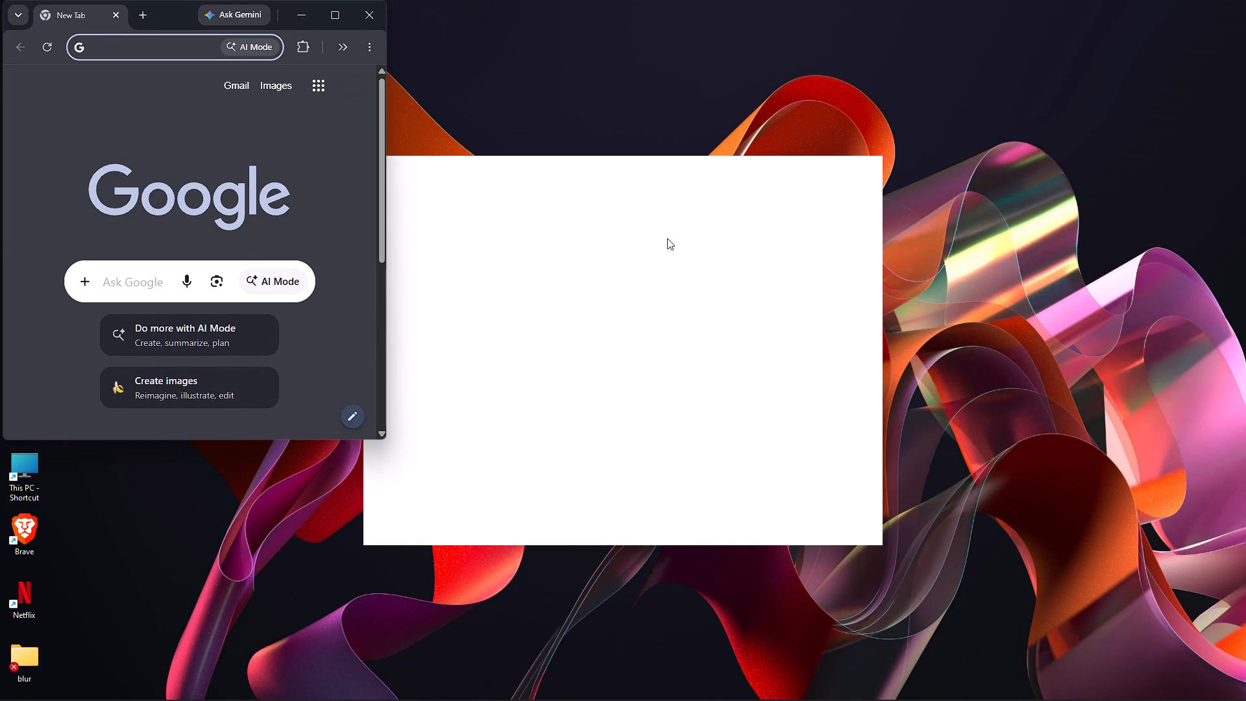
left_click(325, 11)
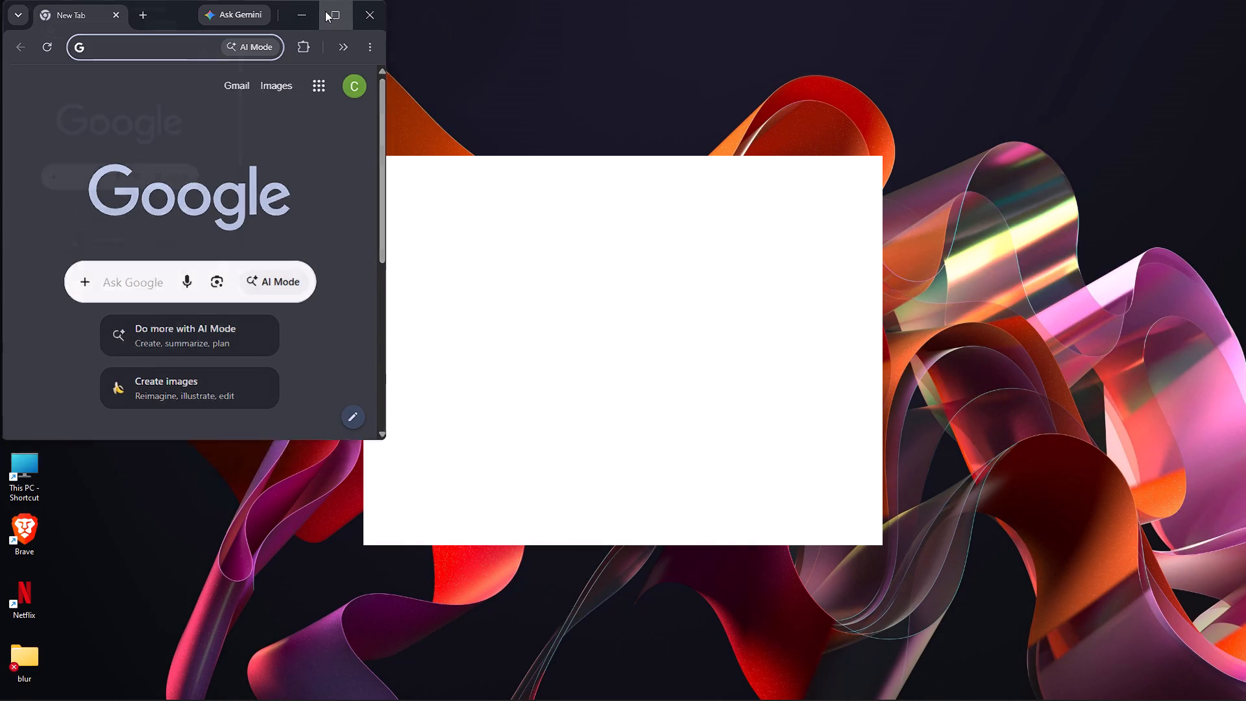
Search Google for tradingview and open the TradingView website from the results.
left_click(439, 291)
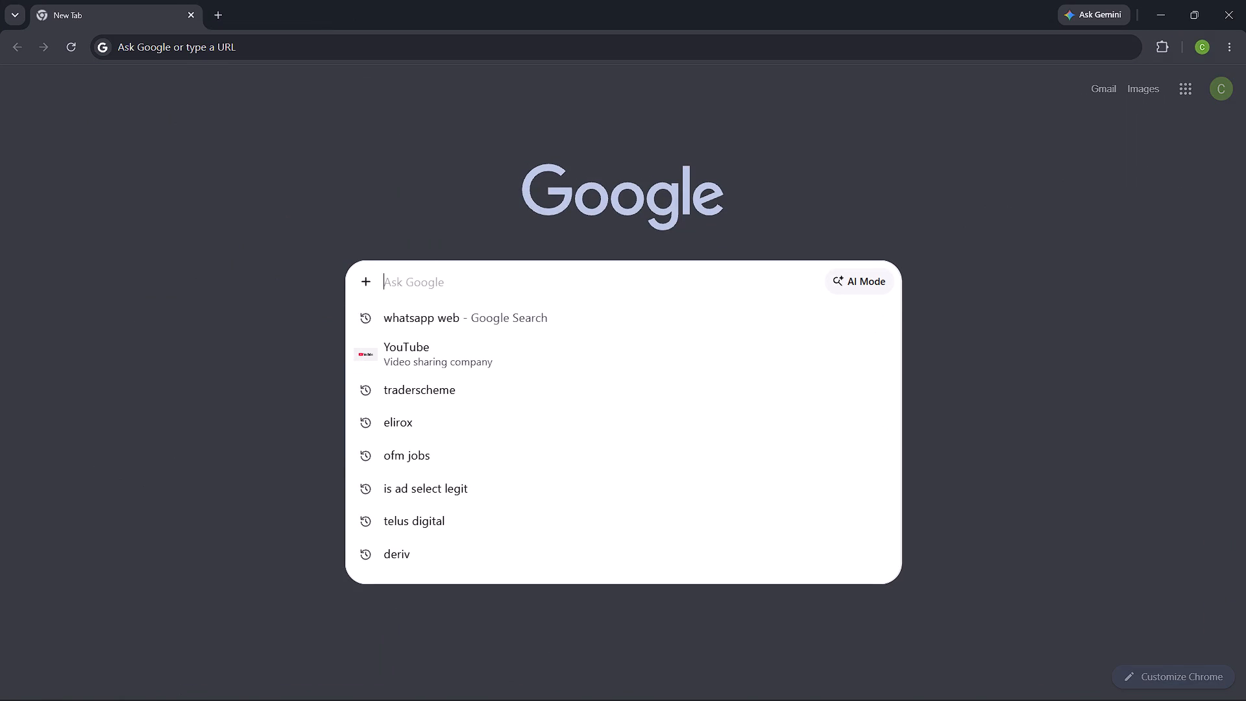
key("i")
key("BackSpace")
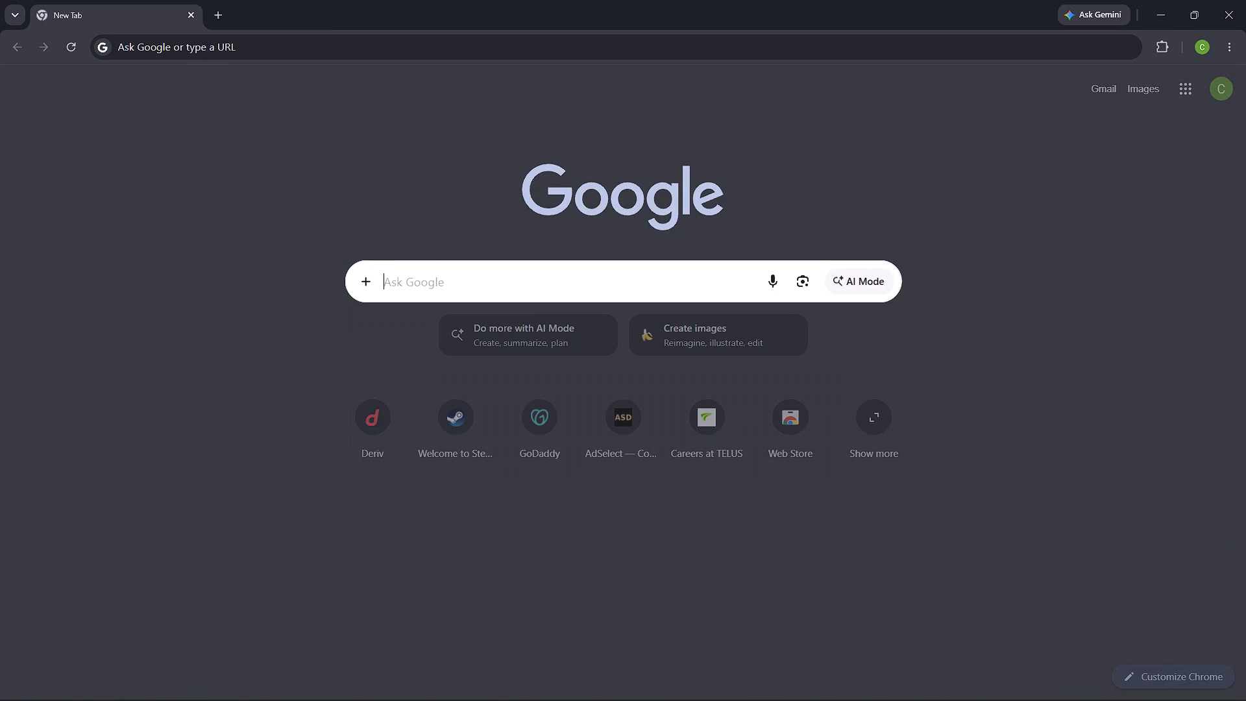
type("trad")
left_click(437, 382)
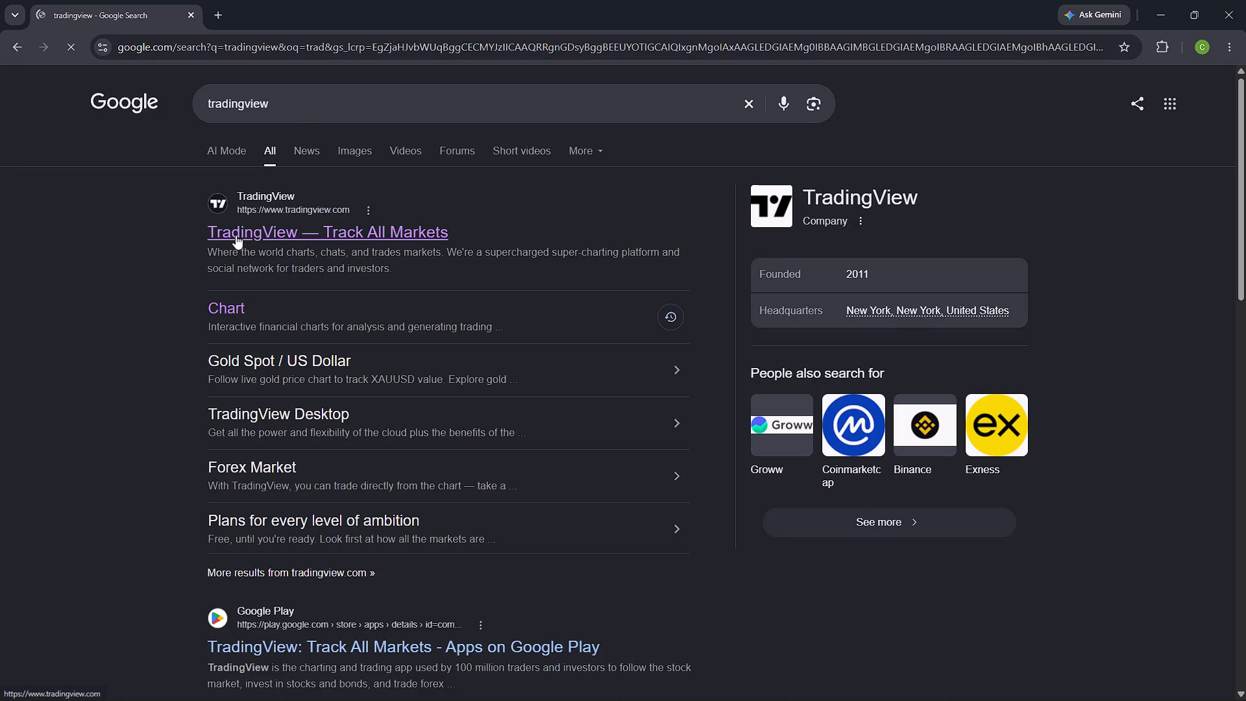
left_click(236, 235)
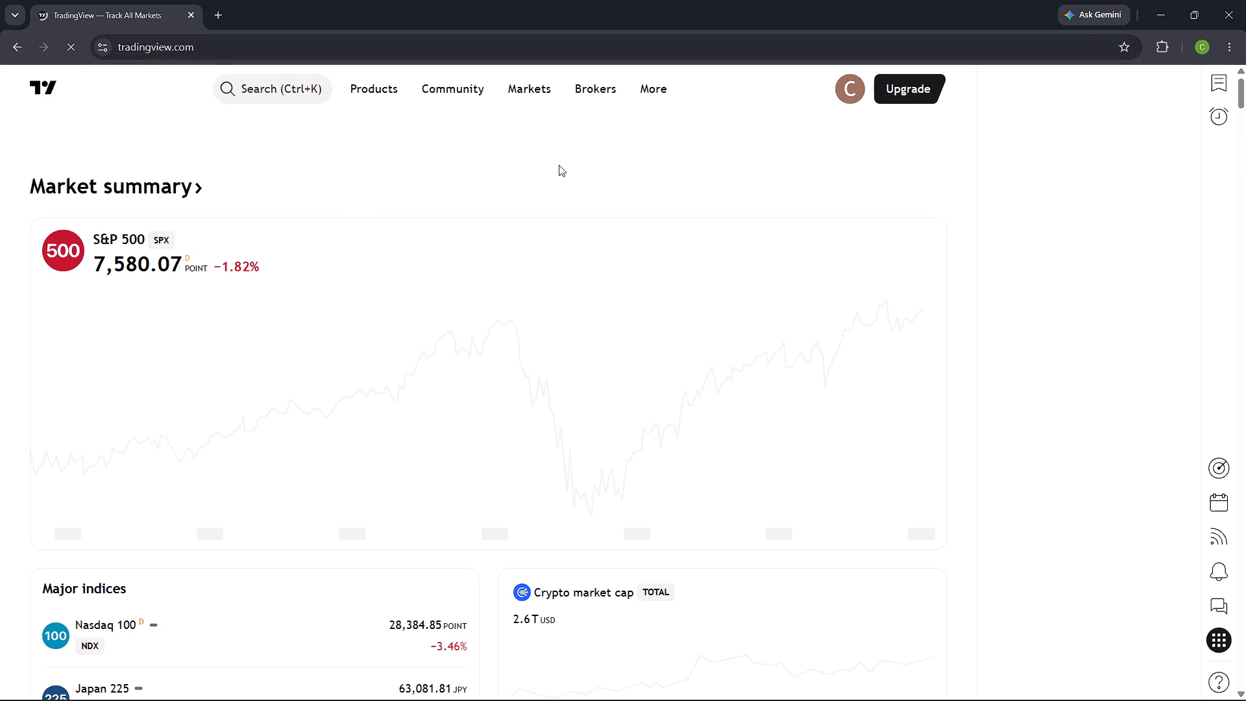
Search TradingView's symbols for xauus and open the chart of OKX's XAUUSDT.P perpetual swap contract.
left_click(297, 88)
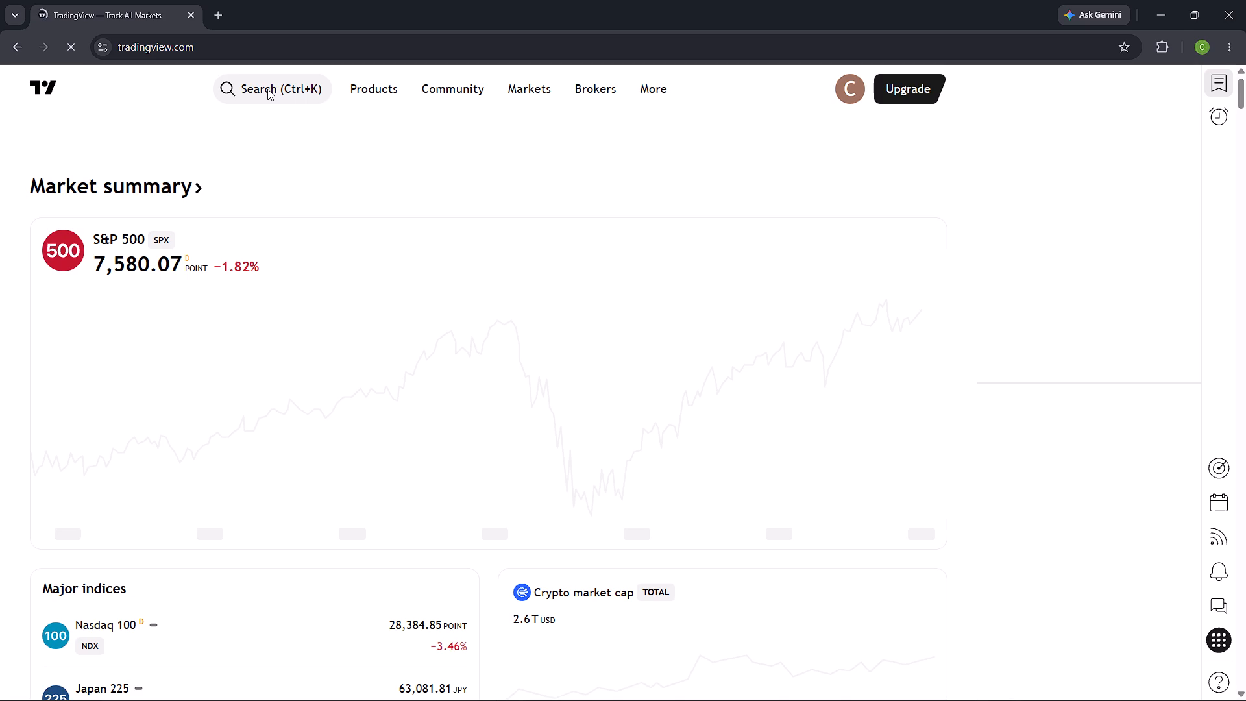
left_click(267, 89)
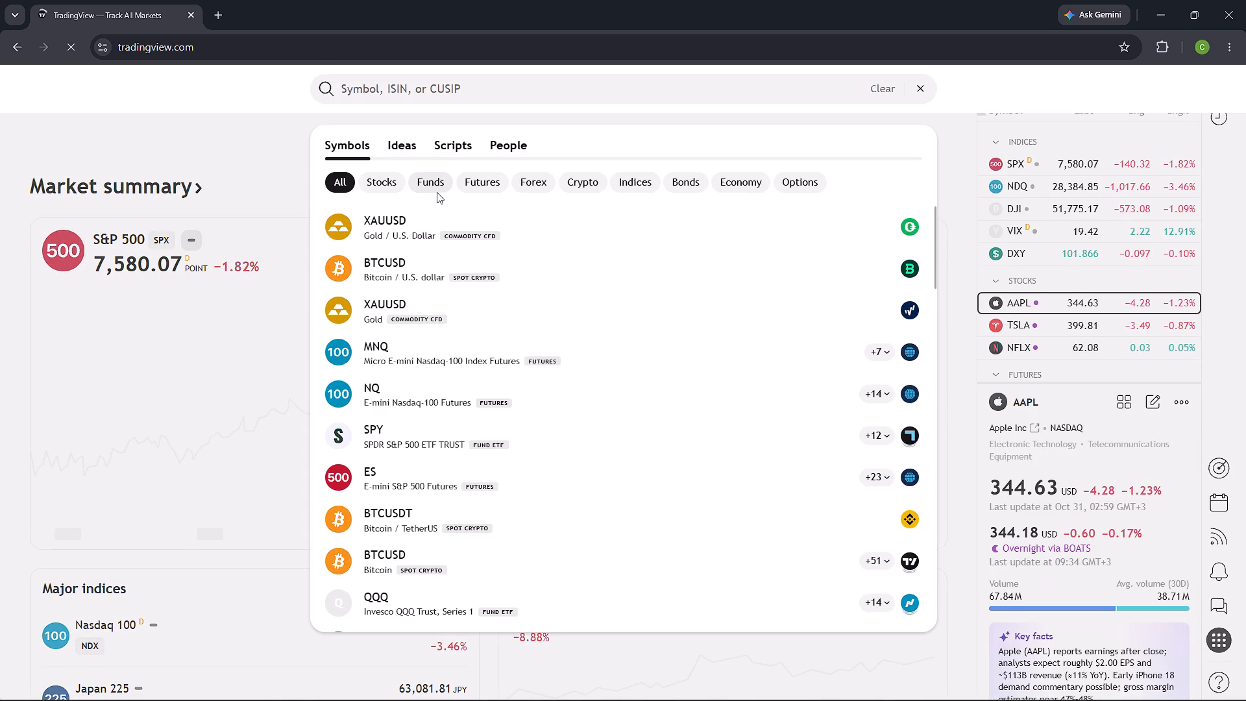
type("xauu")
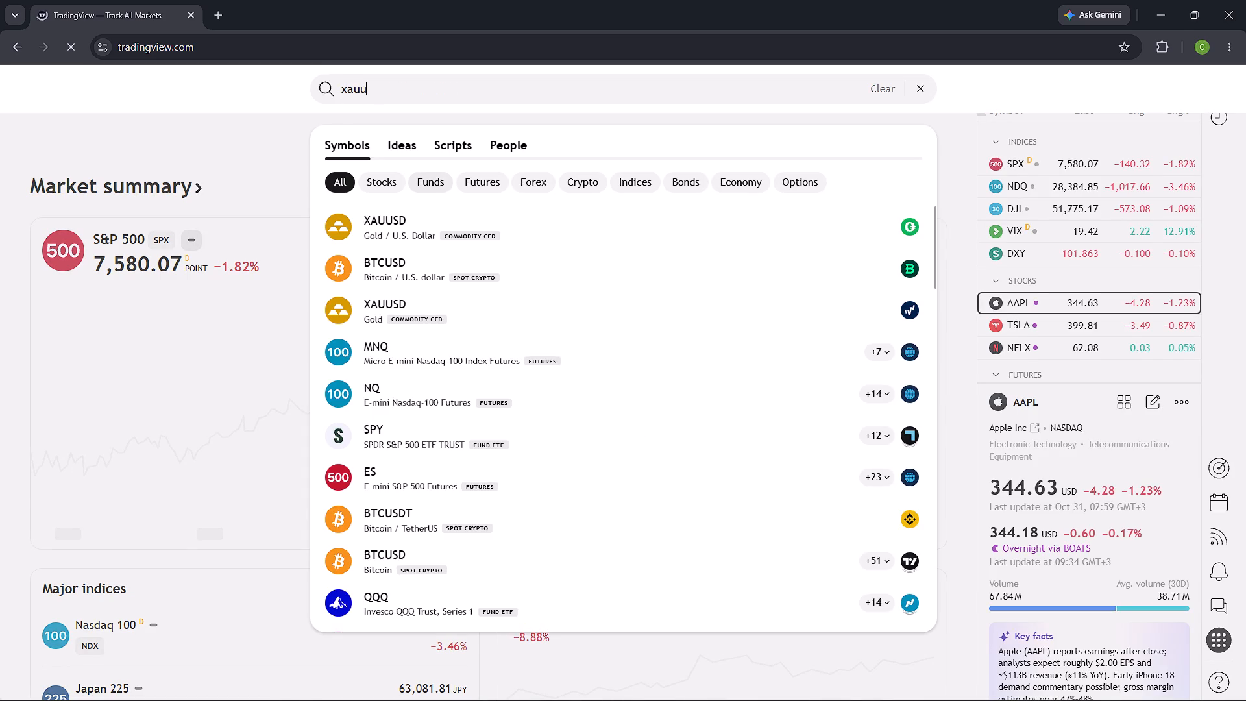
key("s")
left_click(443, 231)
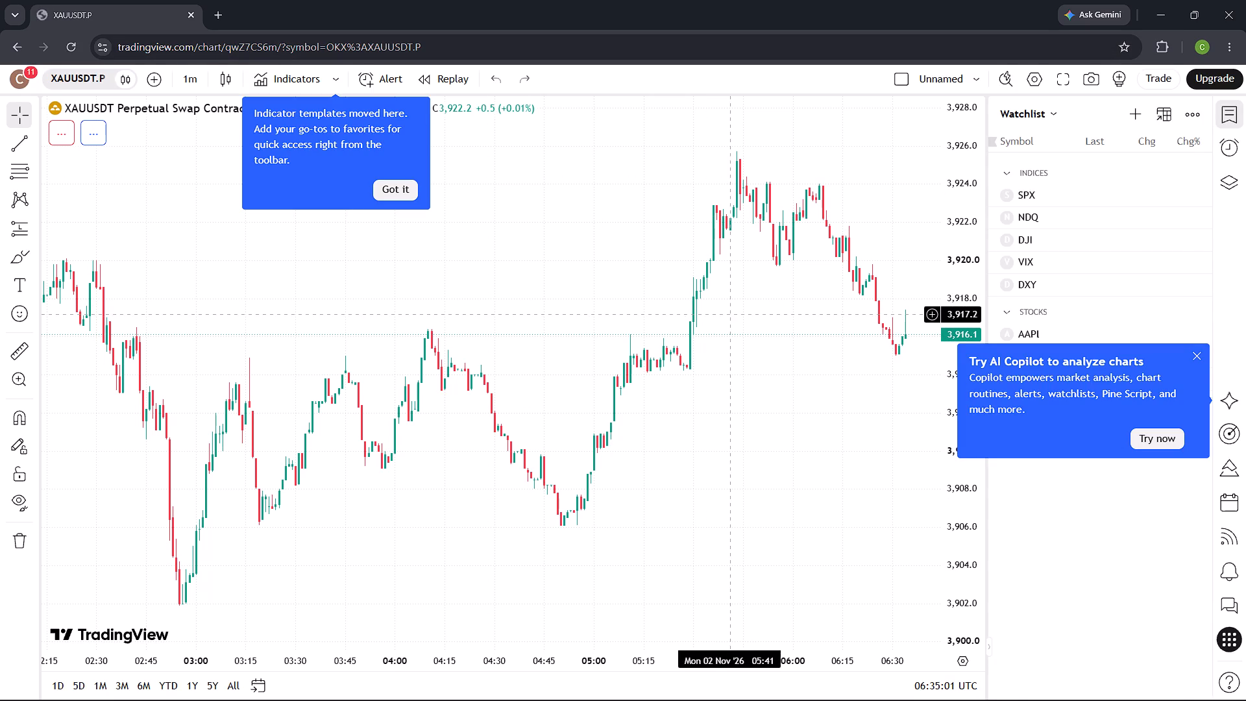
Dismiss the AI Copilot and indicator templates tips covering the chart.
left_click_drag(774, 367, 717, 359)
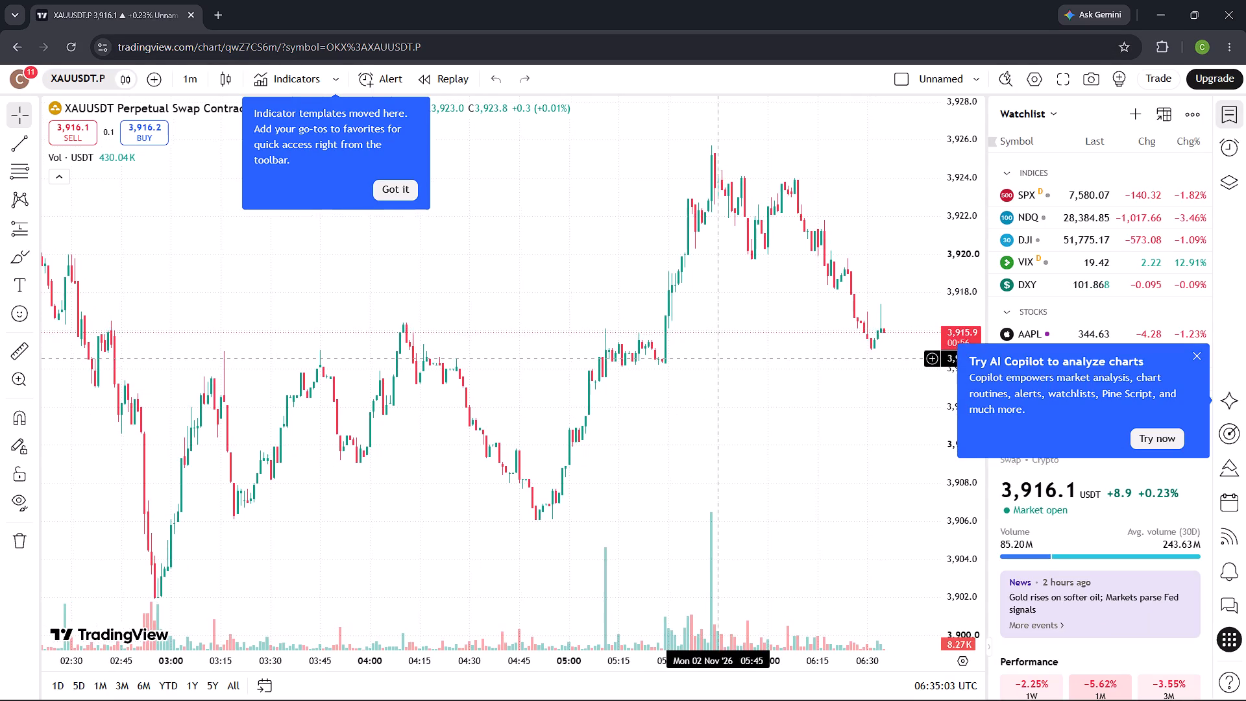
left_click_drag(717, 359, 609, 360)
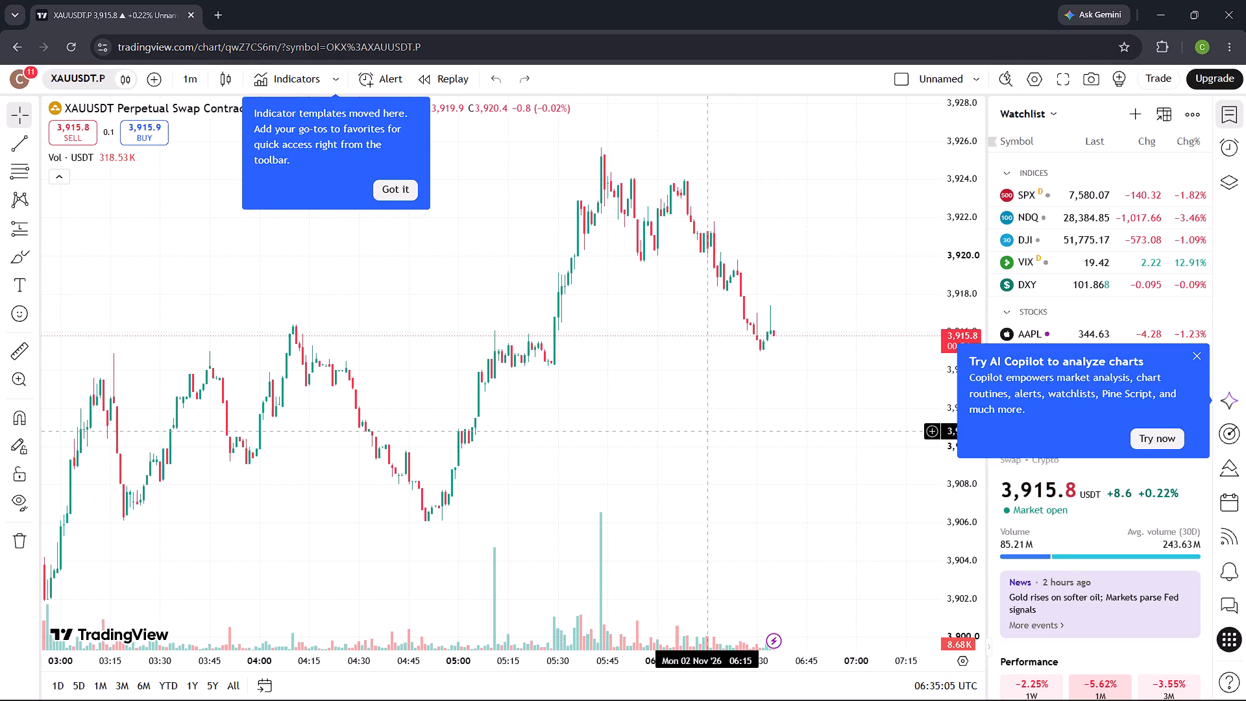
left_click(708, 432)
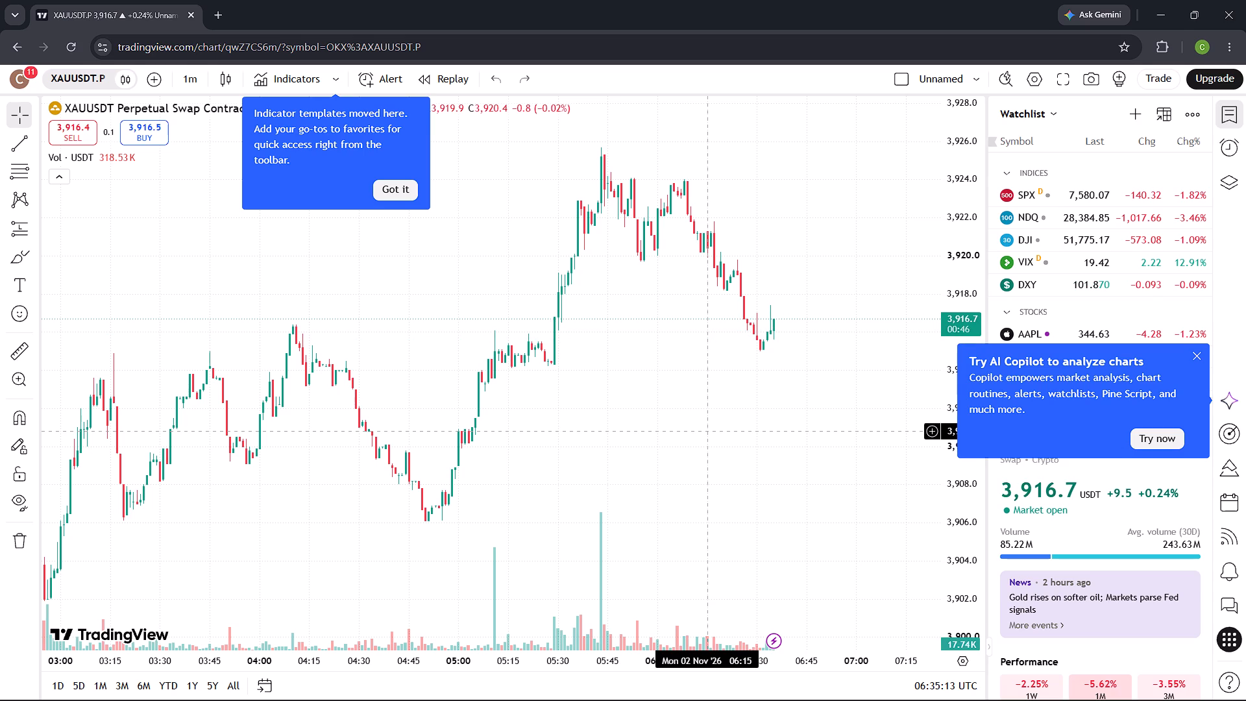
left_click(708, 432)
left_click(708, 432)
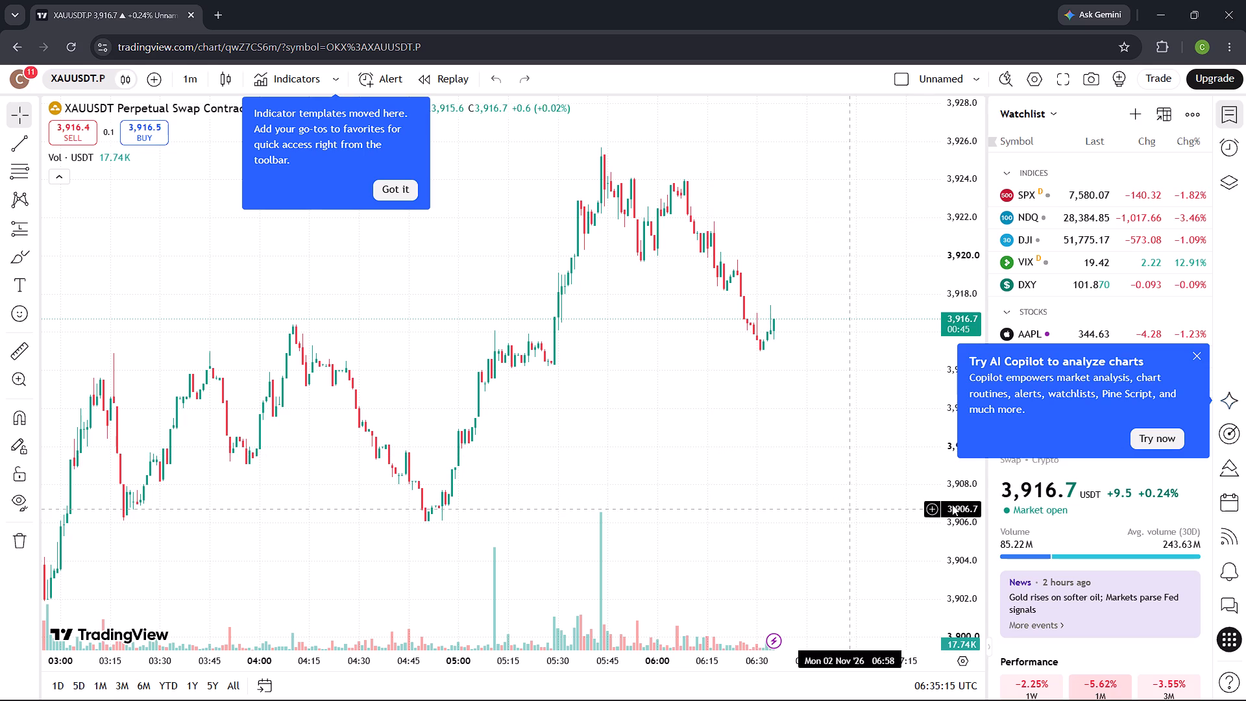
left_click(1193, 357)
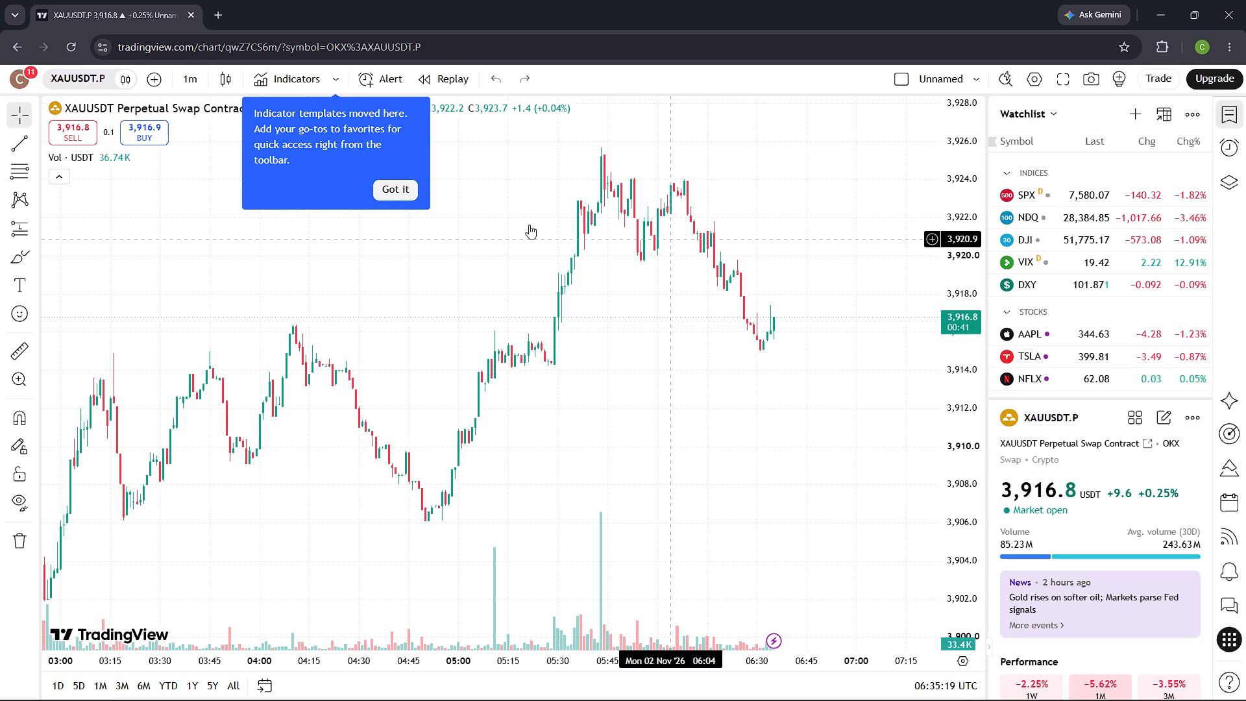
left_click(397, 192)
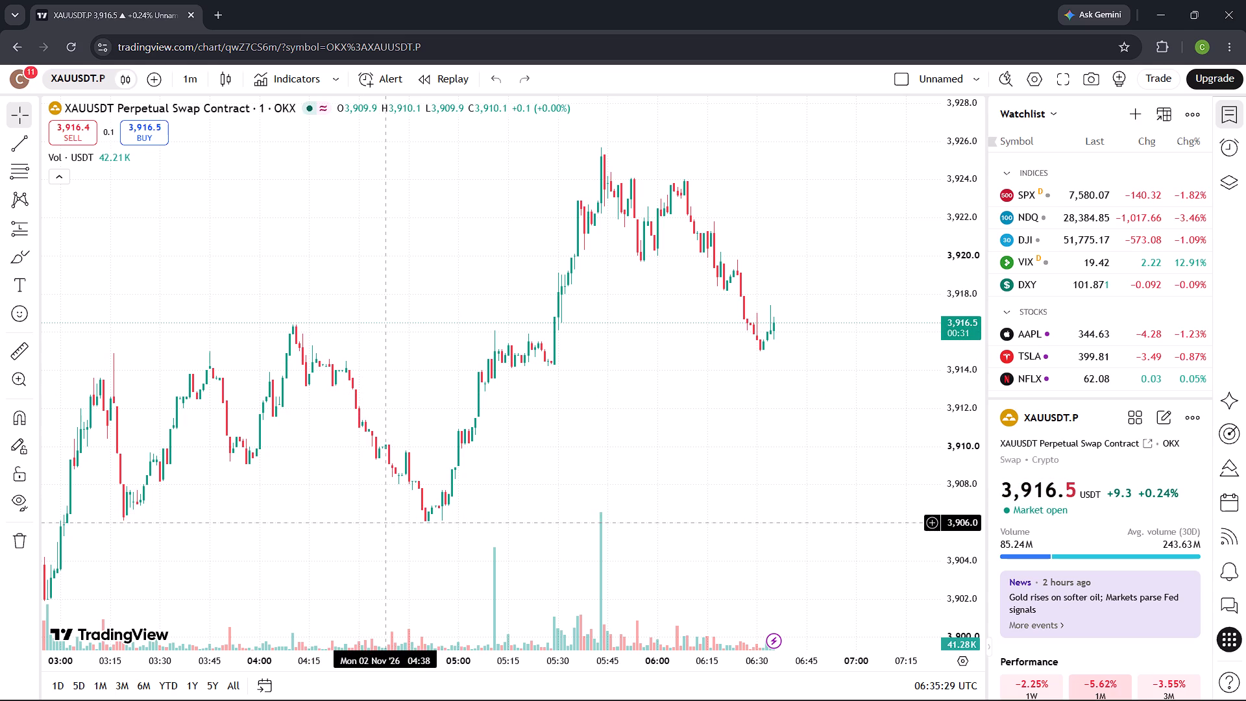
Examine the earlier one-minute price history of XAUUSDT.P up to the latest candles.
scroll(387, 523, "right", 5)
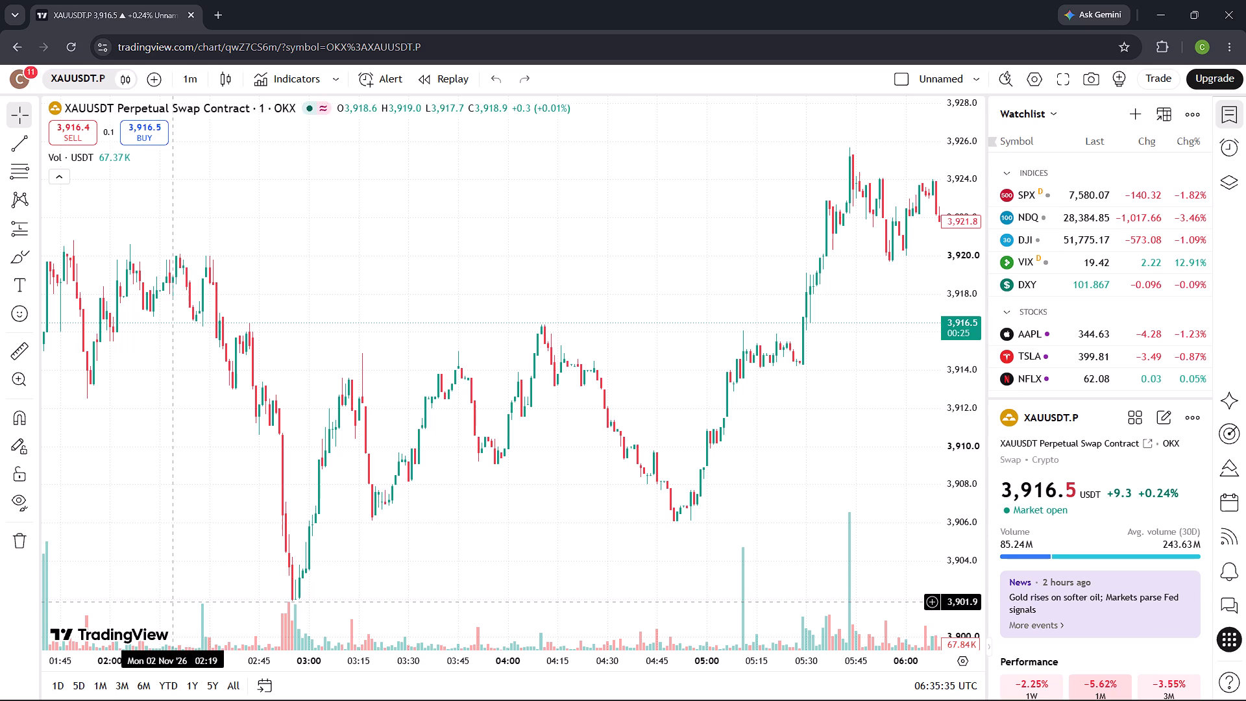
scroll(175, 602, "right", 8)
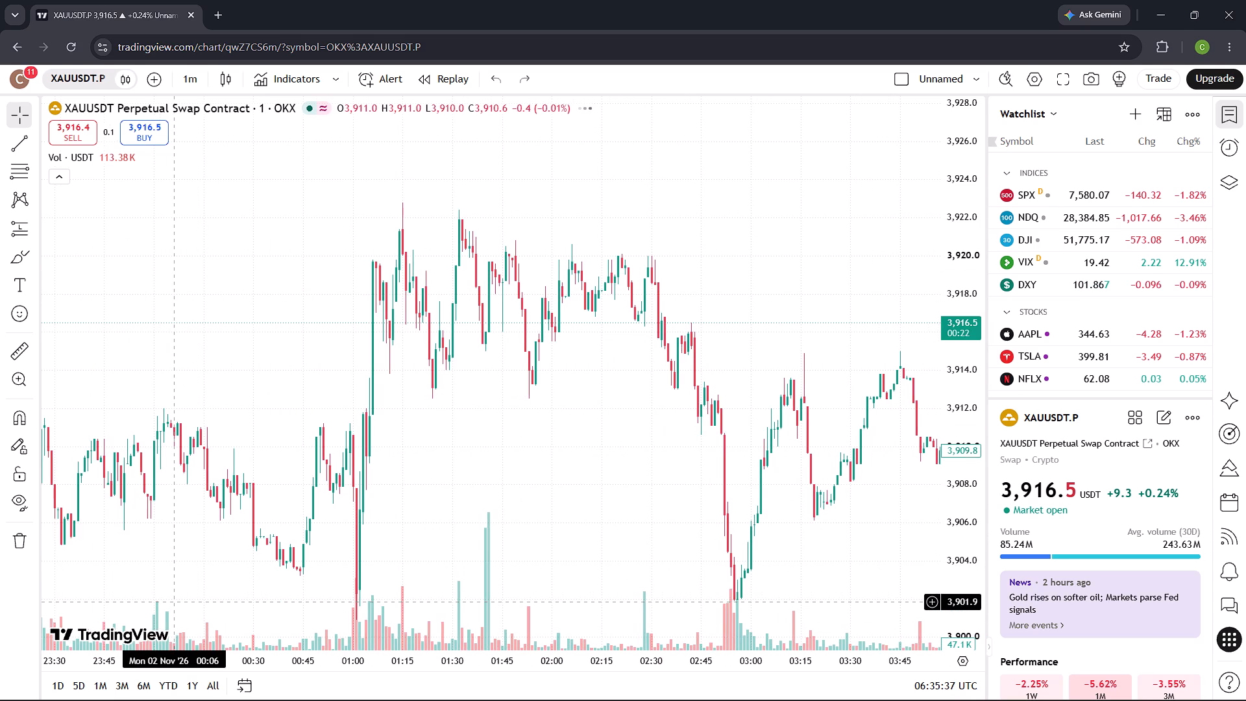
scroll(175, 602, "left", 9)
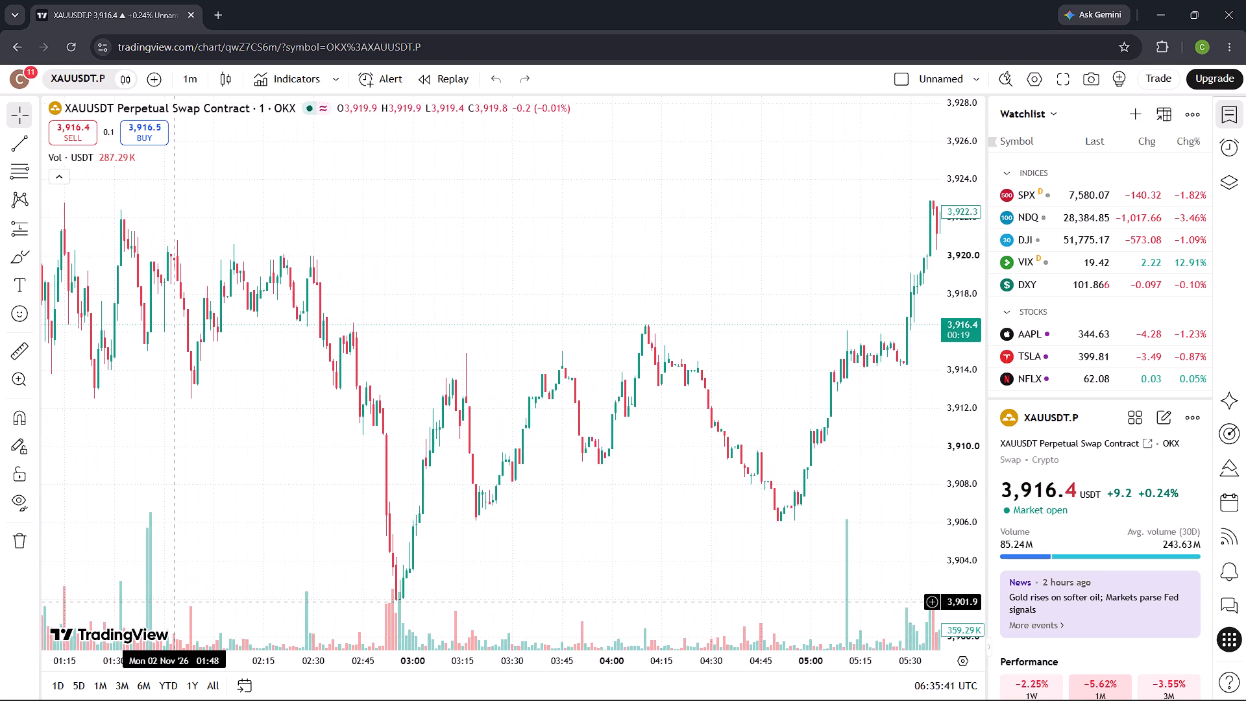
scroll(175, 602, "left", 3)
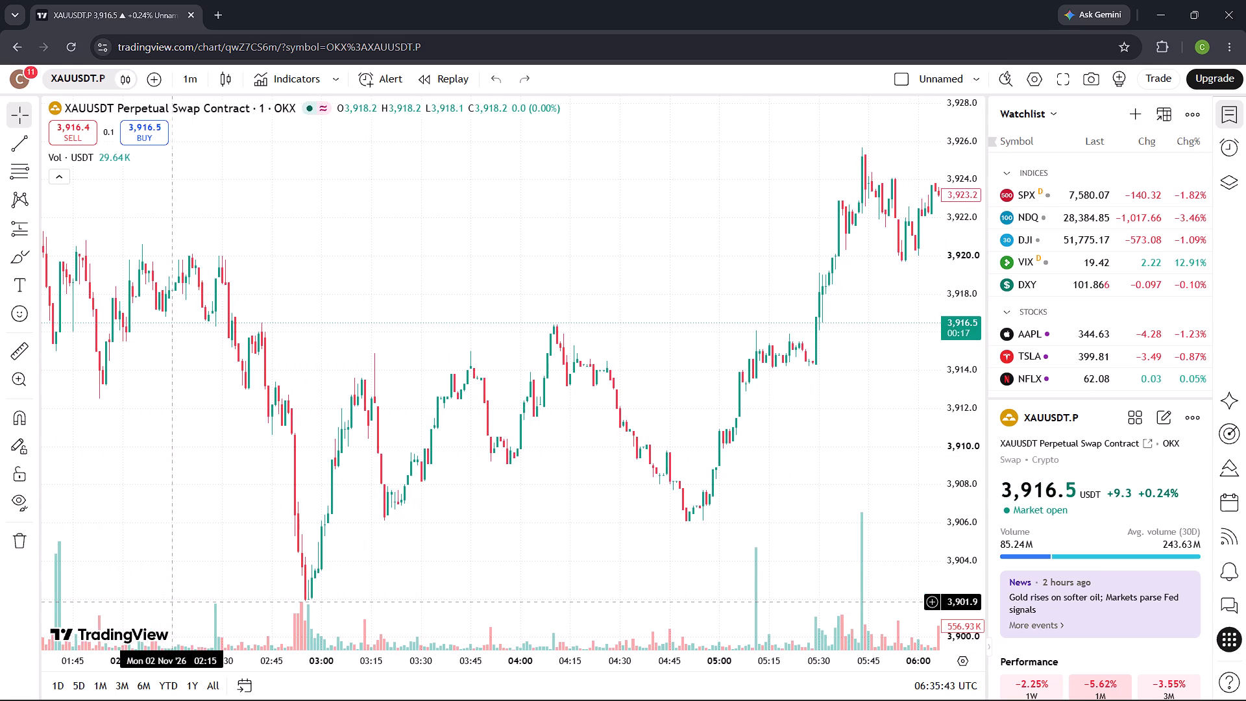
scroll(175, 602, "left", 6)
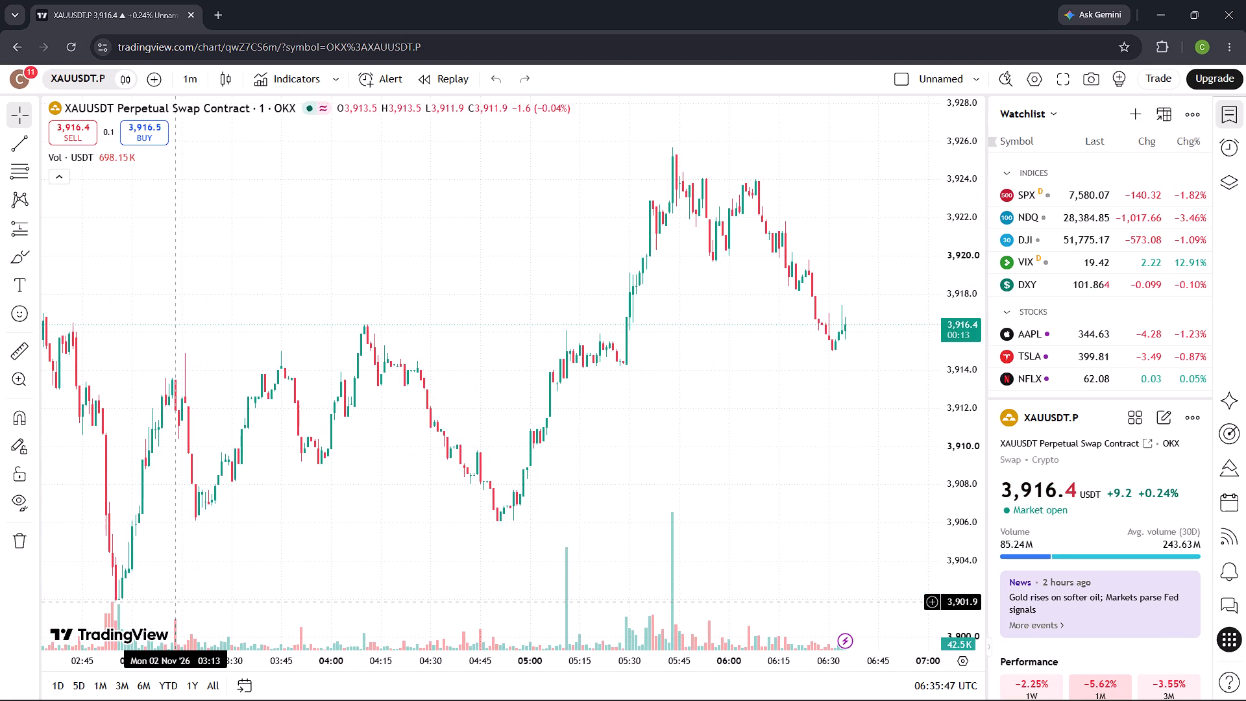
scroll(175, 602, "left", 5)
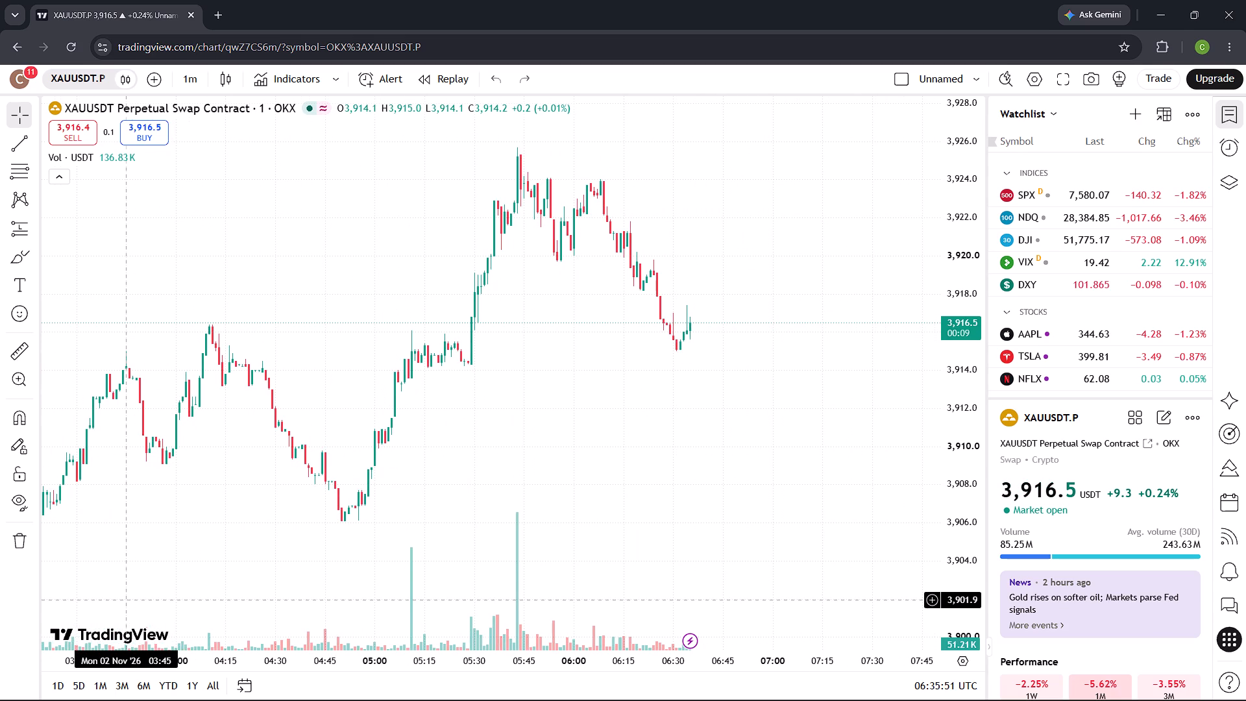
left_click(177, 599)
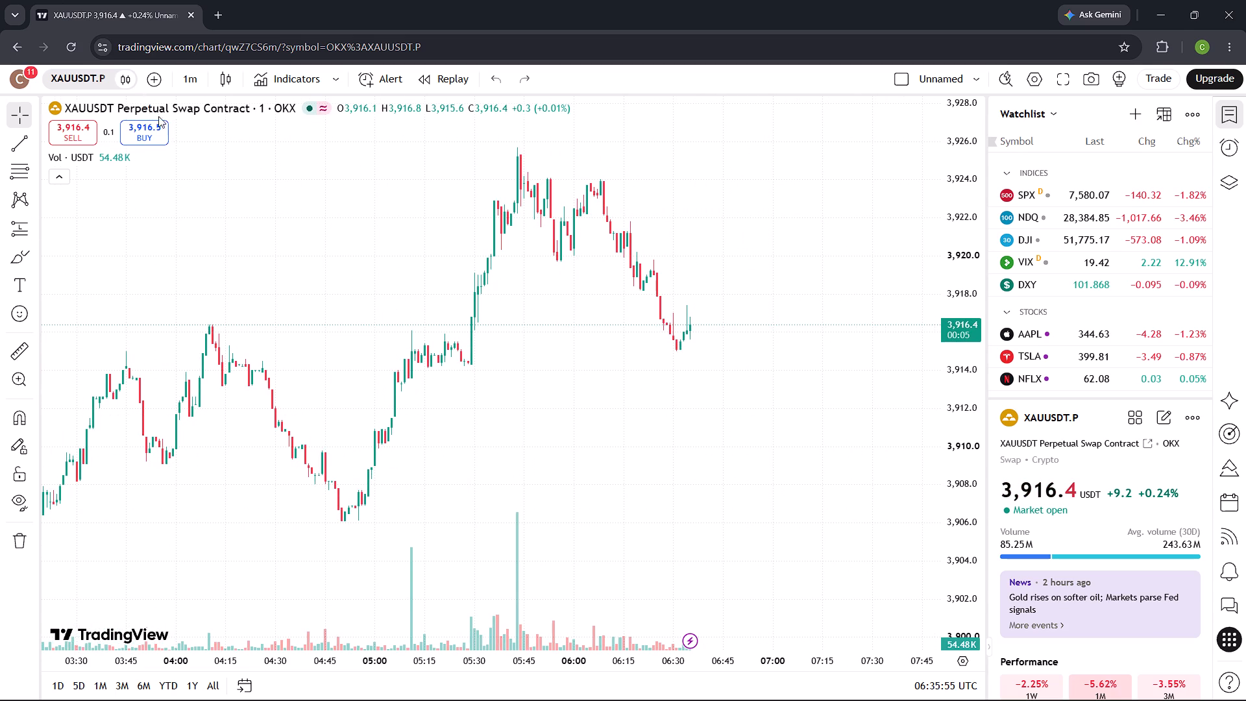
Set the chart interval to 5 minutes.
left_click(186, 82)
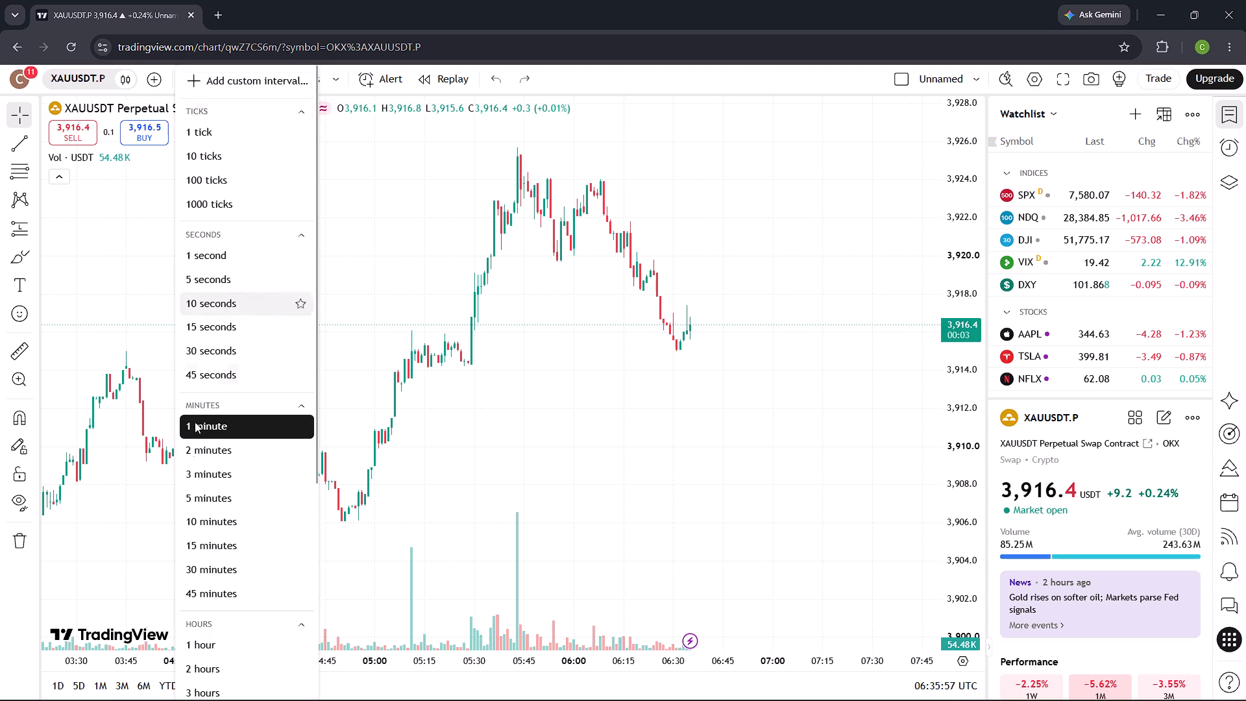
left_click(198, 509)
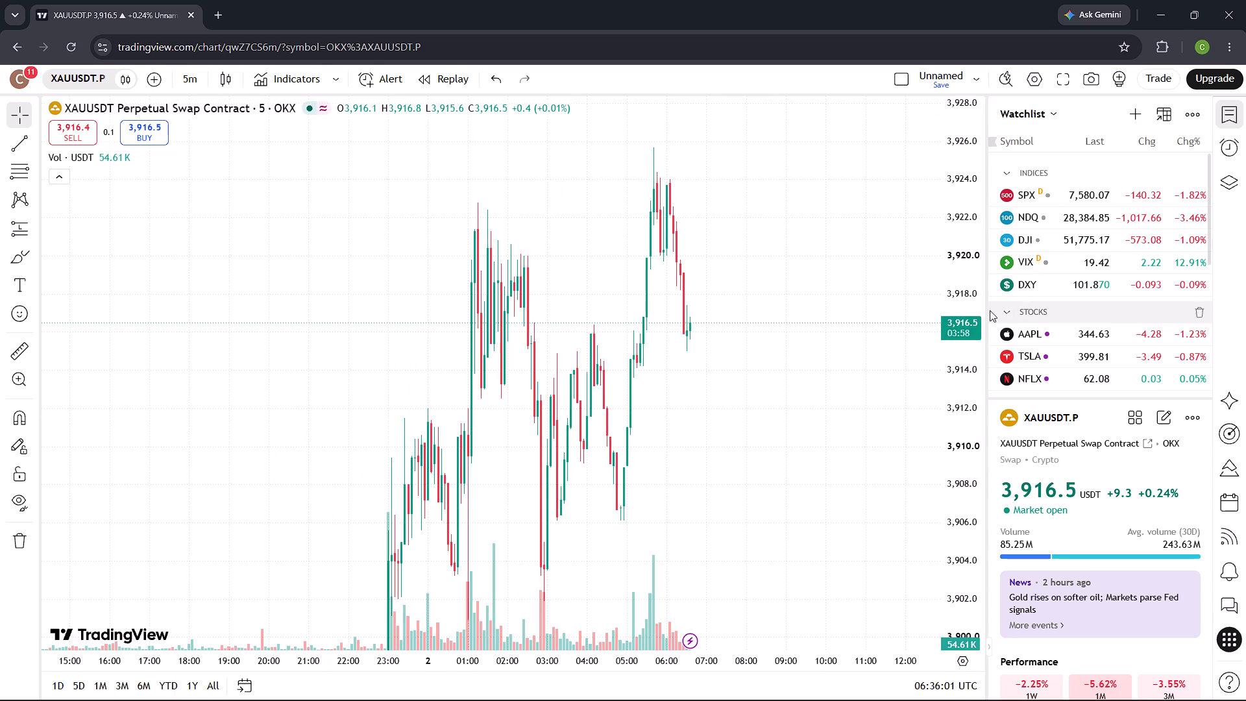
Change the chart symbol to XAUUSD, the Gold / U.S. Dollar commodity CFD from FOREX.com.
scroll(977, 312, "left", 1)
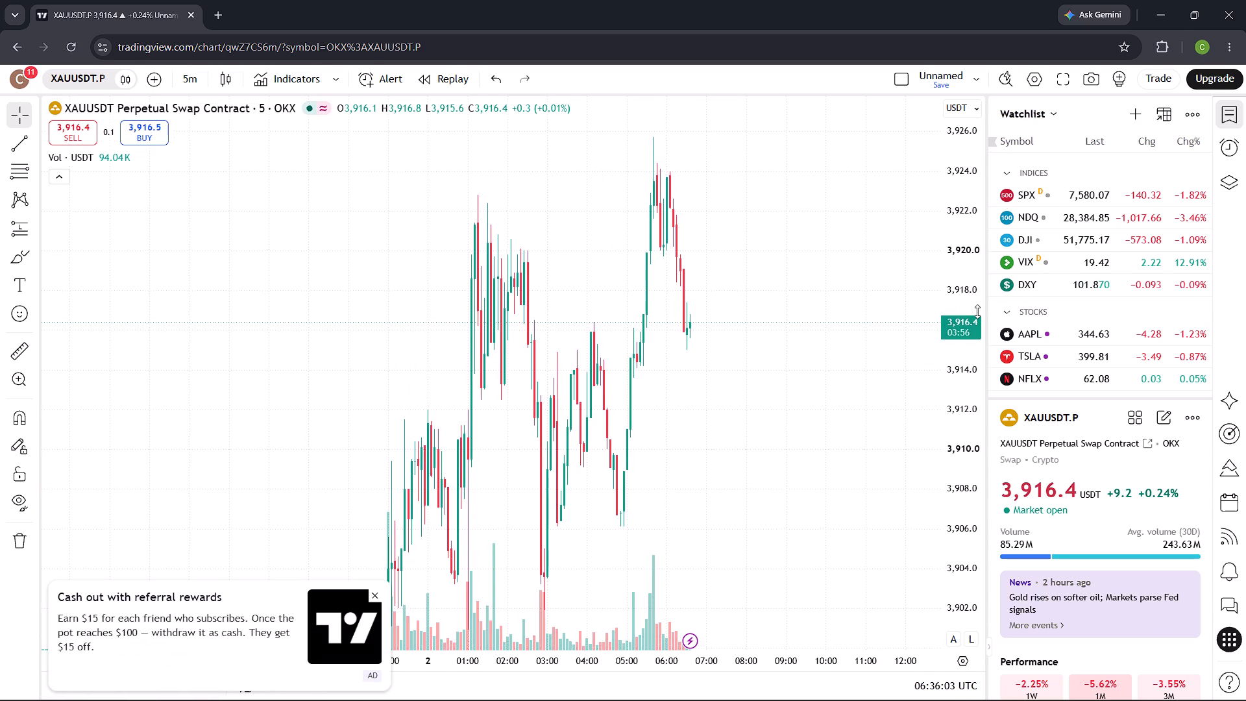
scroll(977, 312, "left", 1)
scroll(977, 312, "down", 12)
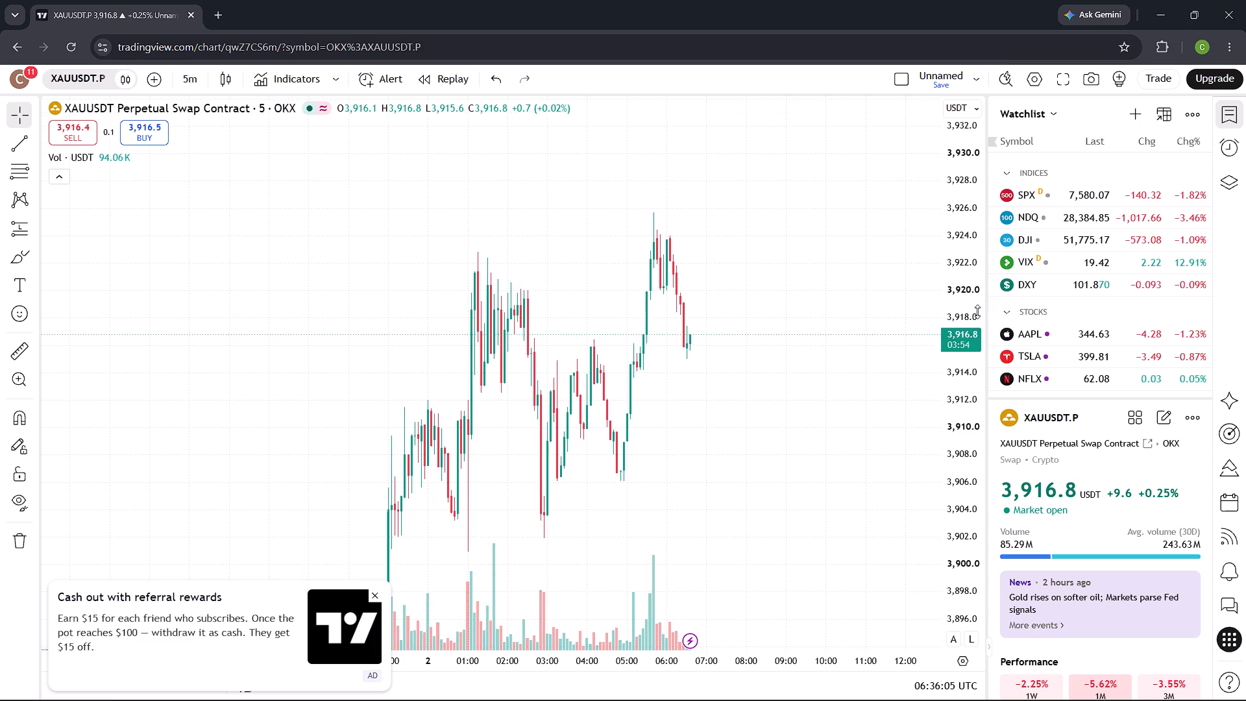
scroll(977, 312, "down", 7)
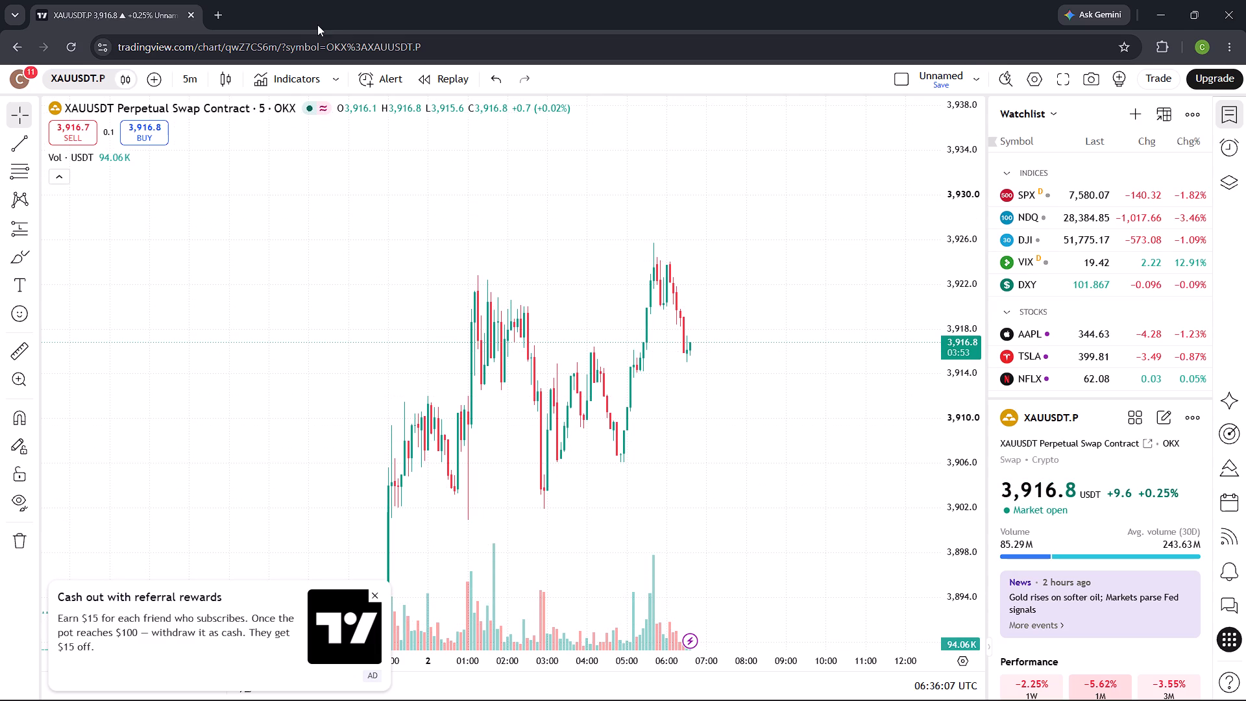
left_click(60, 73)
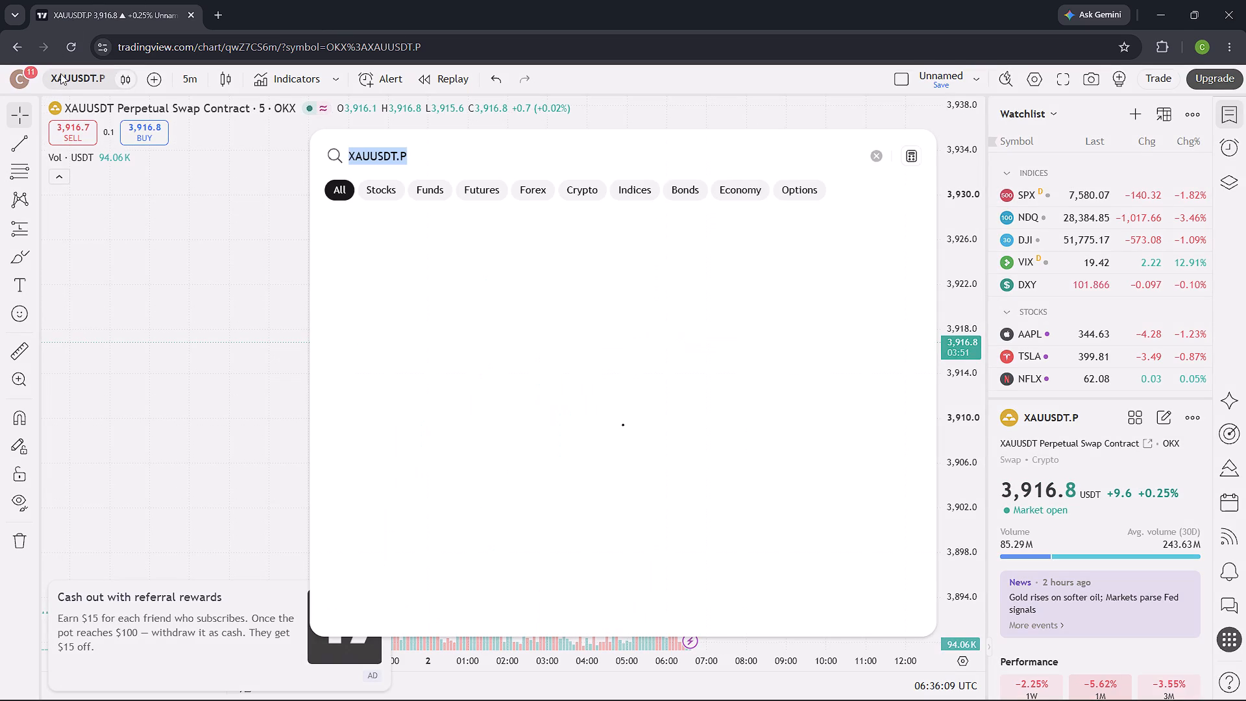
left_click(419, 153)
key("BackSpace")
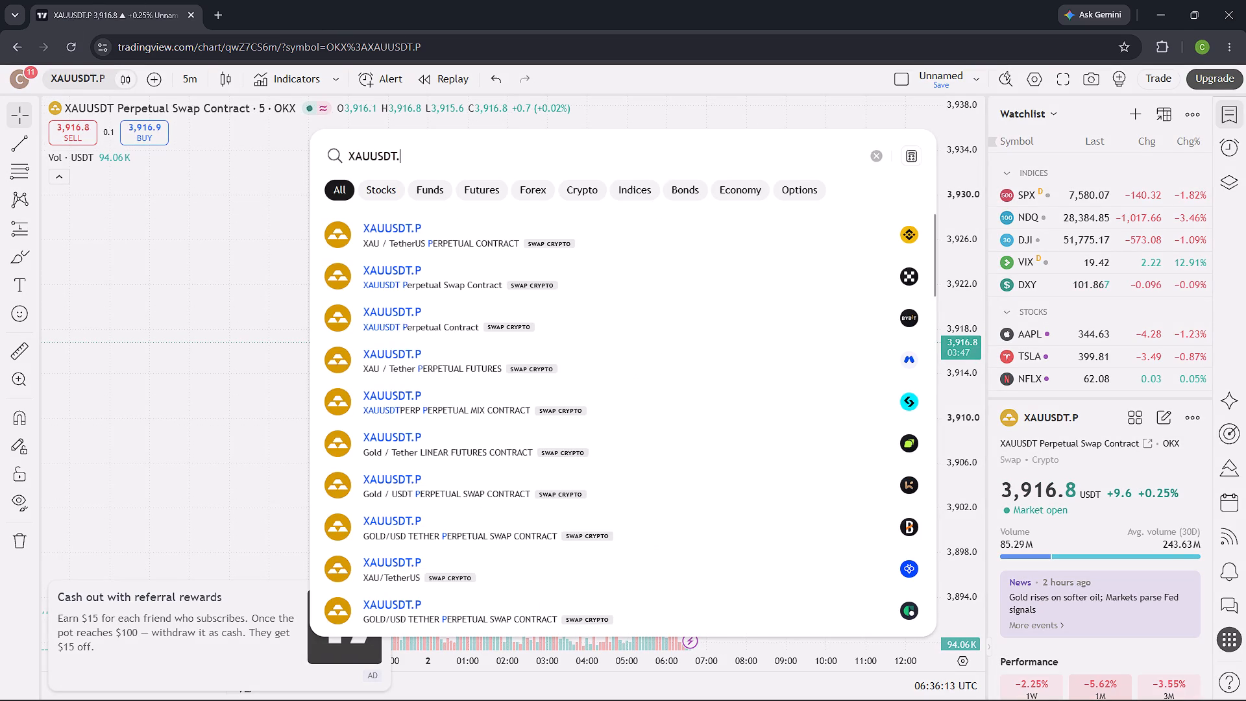
key("BackSpace")
key("BackSpace")
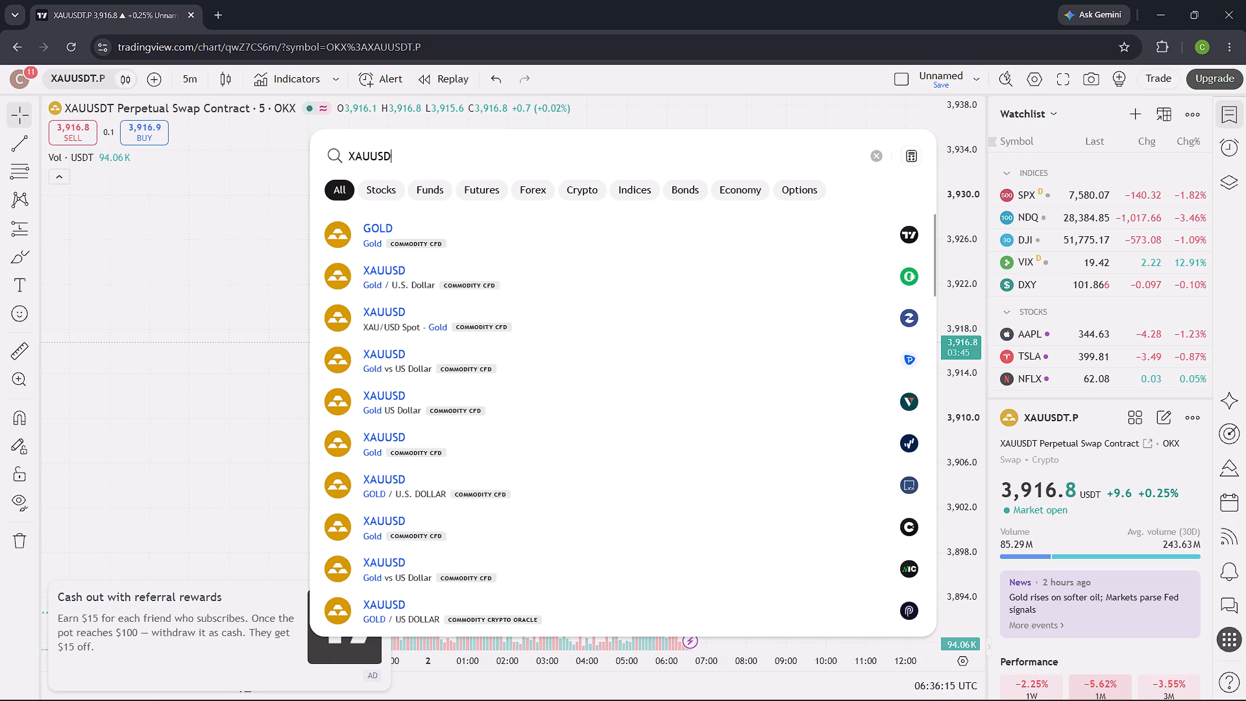
left_click(358, 285)
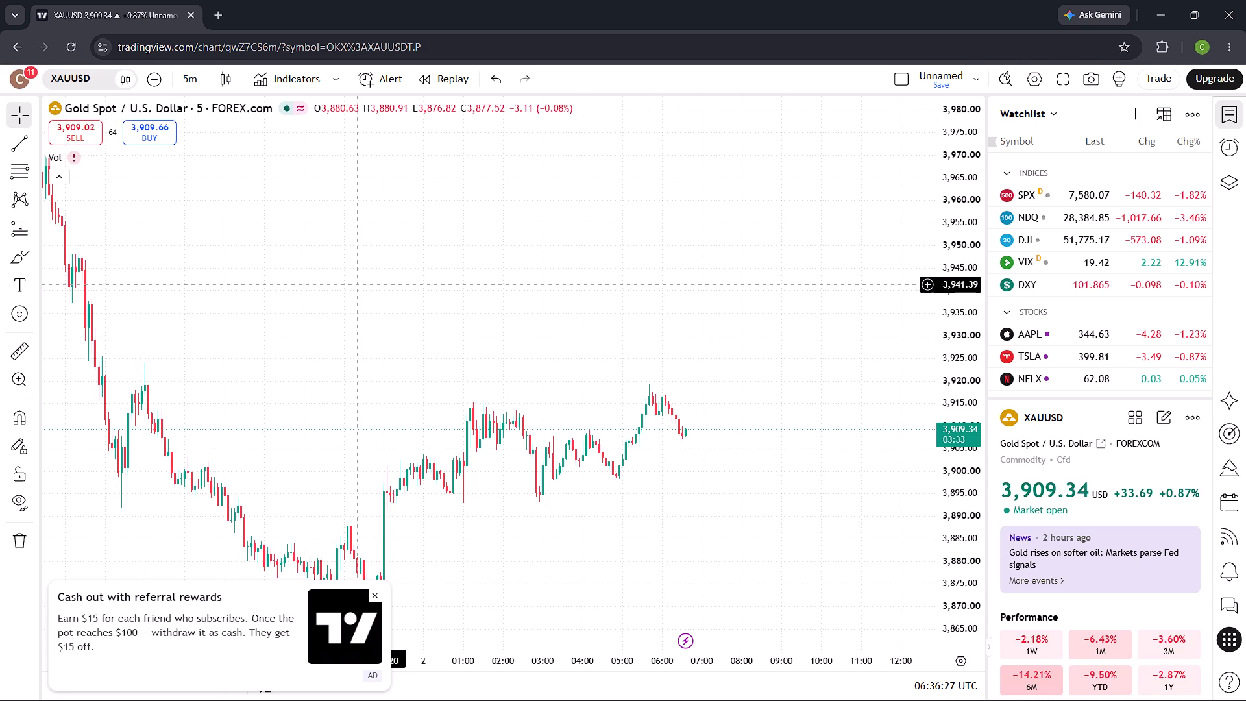
left_click_drag(546, 487, 570, 454)
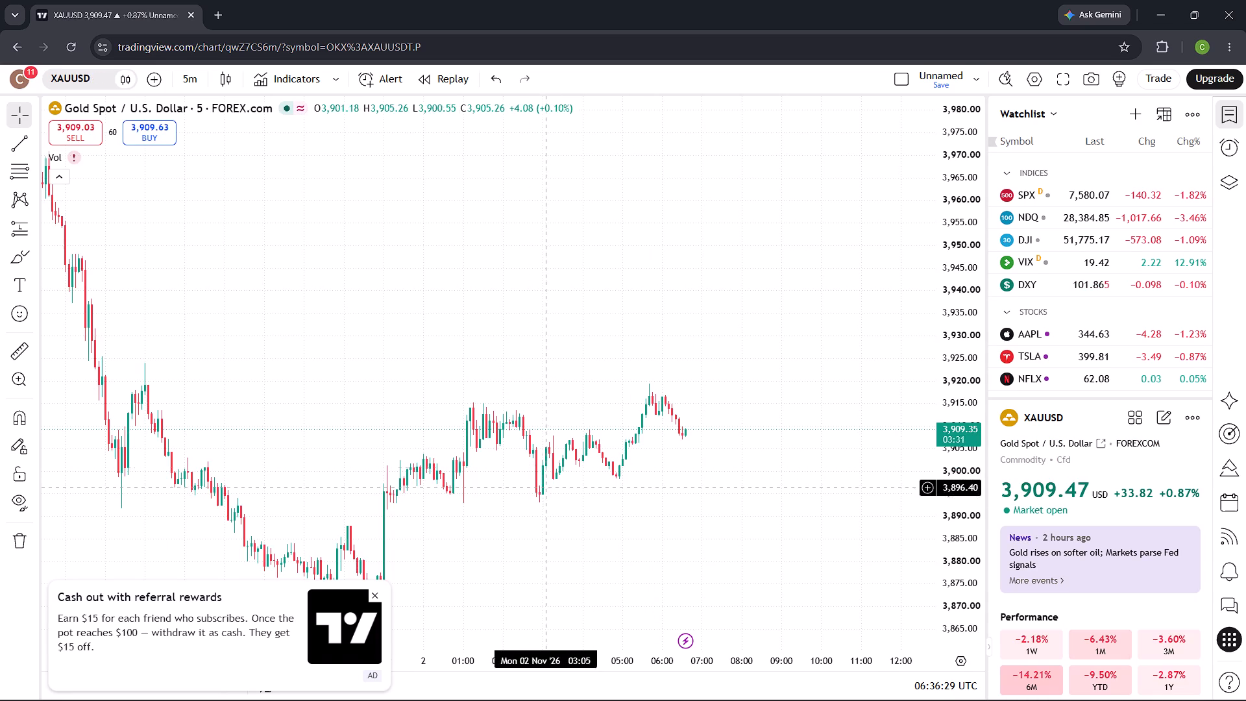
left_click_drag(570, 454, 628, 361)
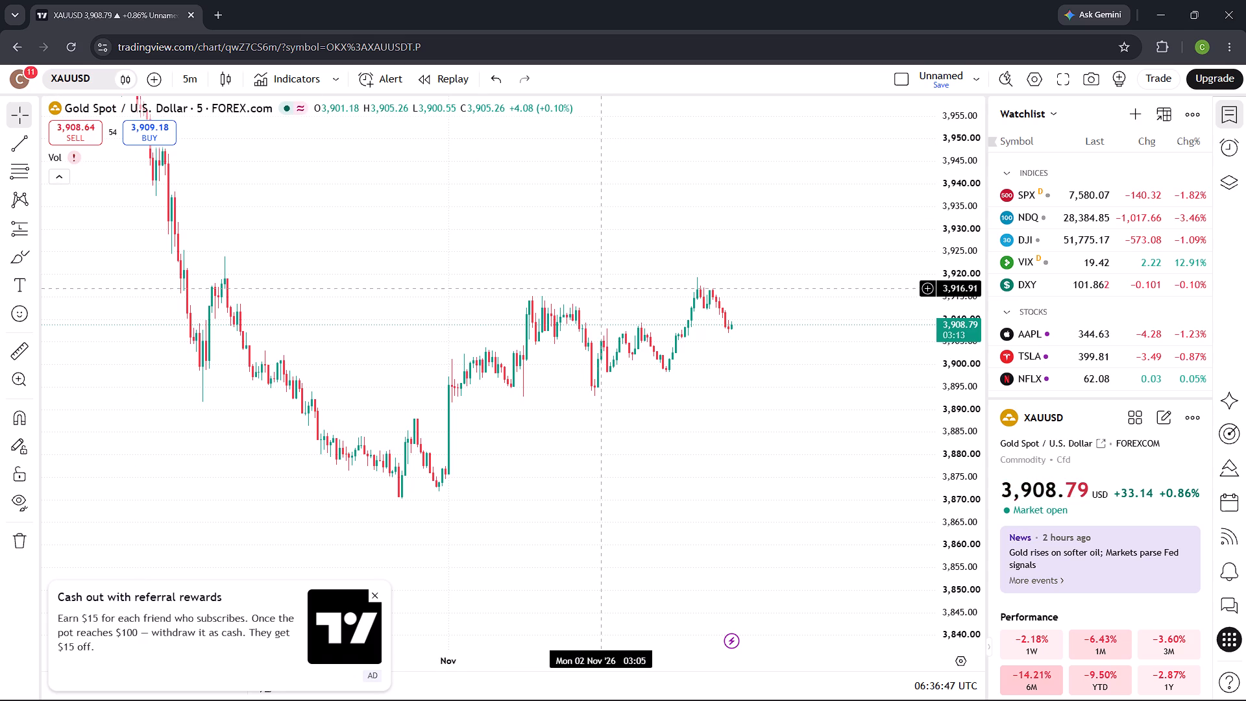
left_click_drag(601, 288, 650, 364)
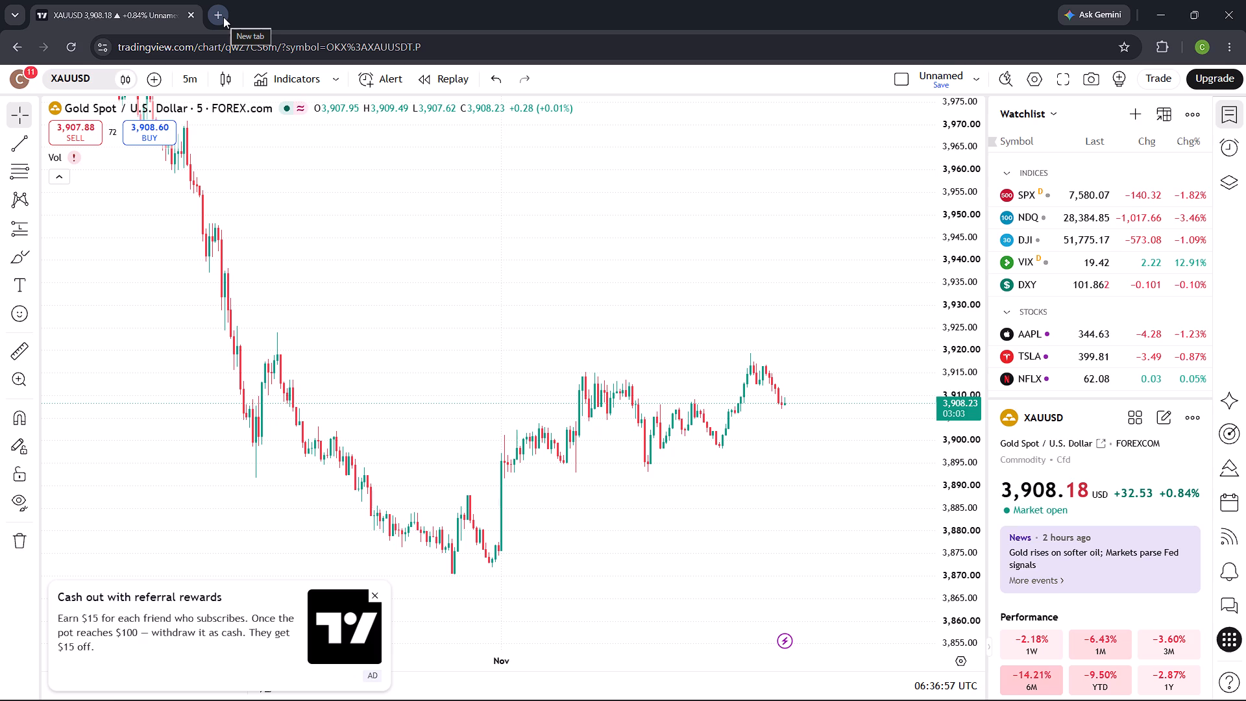
In a new browser tab, search Google for "investing.com option table" and open the Investing.com XAU/USD Options page.
left_click(223, 17)
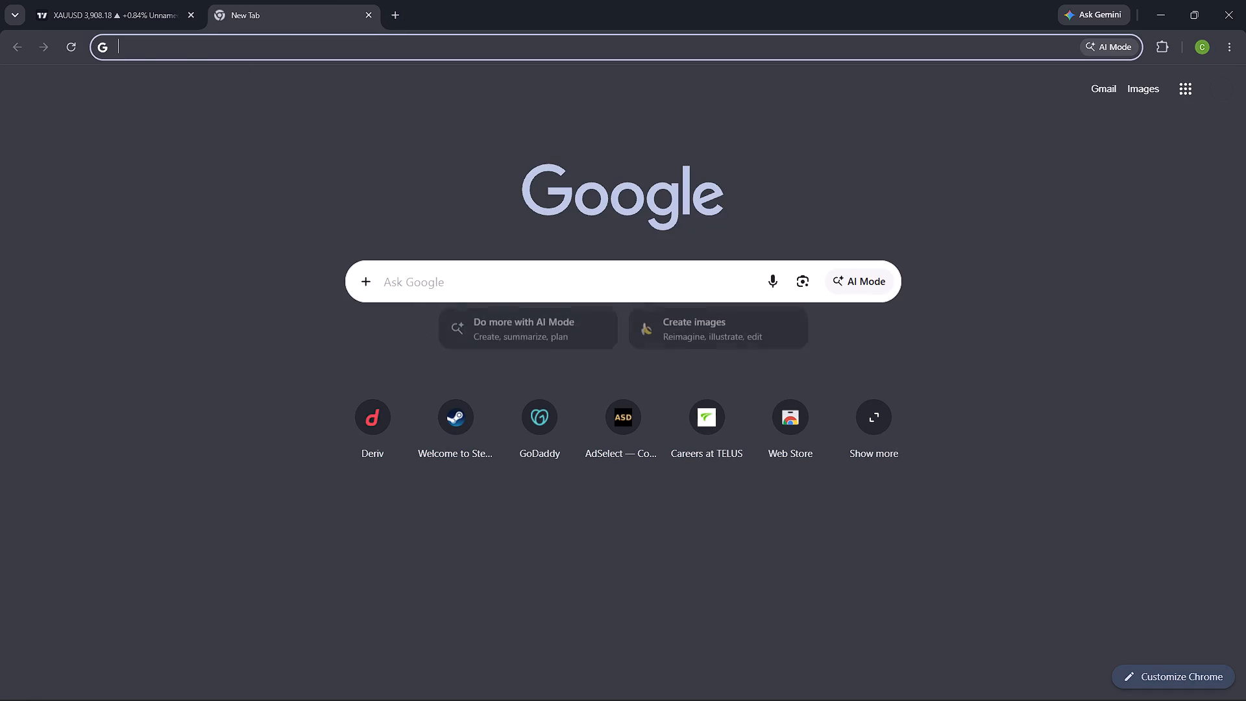
left_click(421, 289)
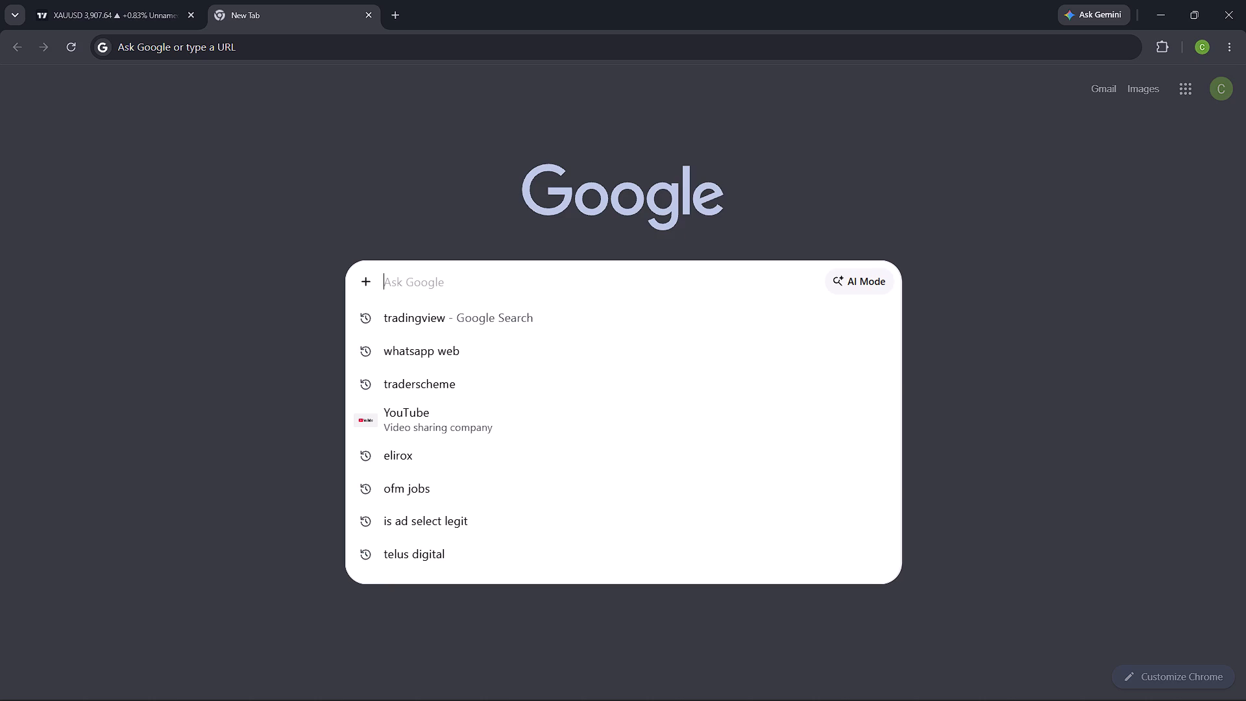
type("invest")
key("i")
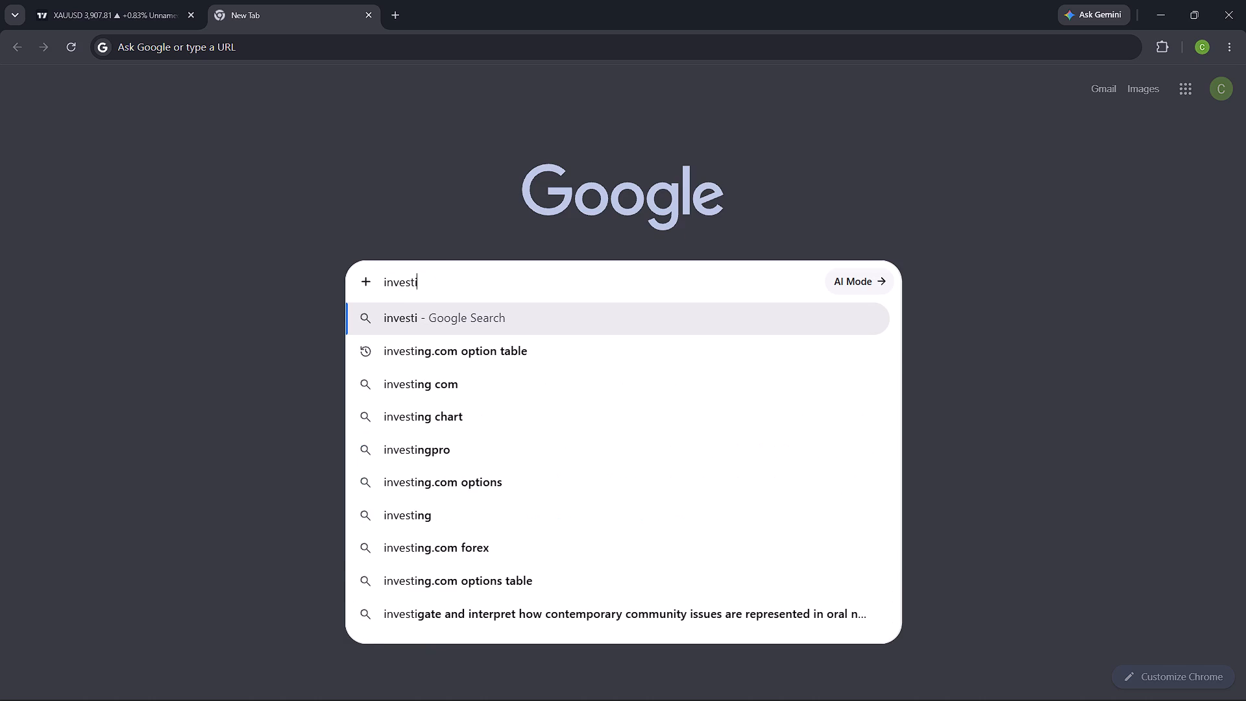
left_click(430, 344)
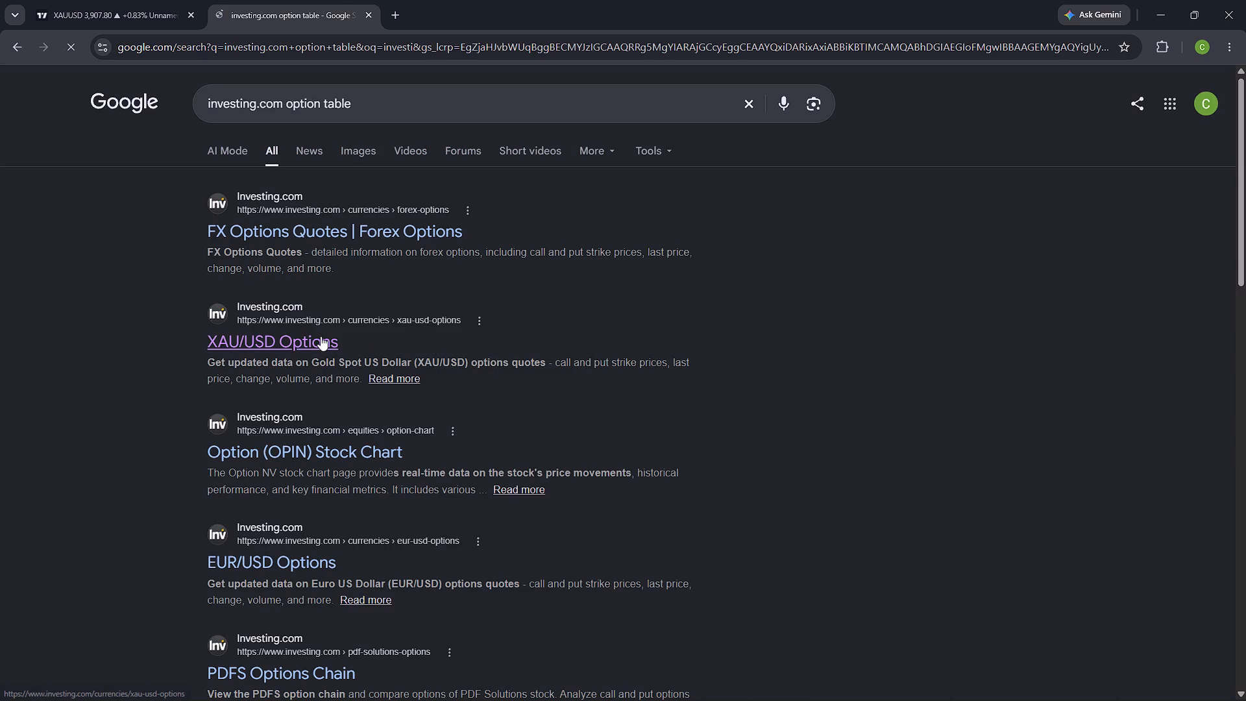
left_click(321, 336)
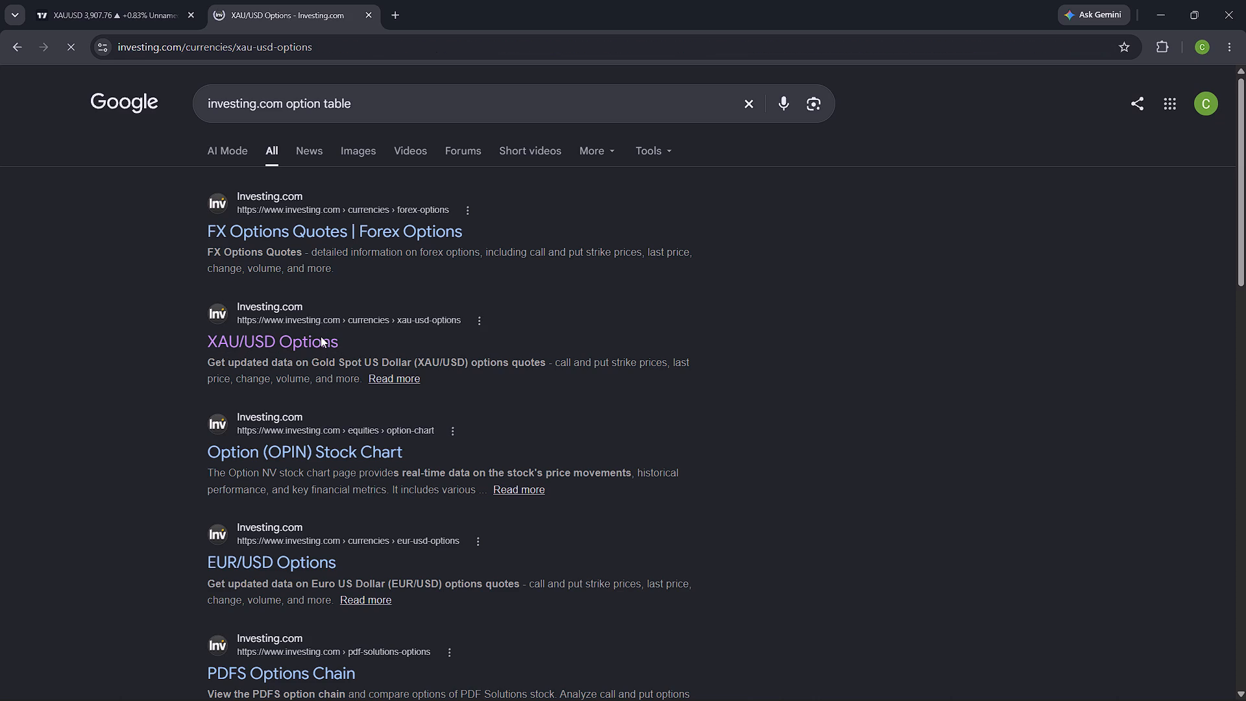
Look through the Investing.com XAU/USD page for its options table.
left_click_drag(445, 302, 468, 246)
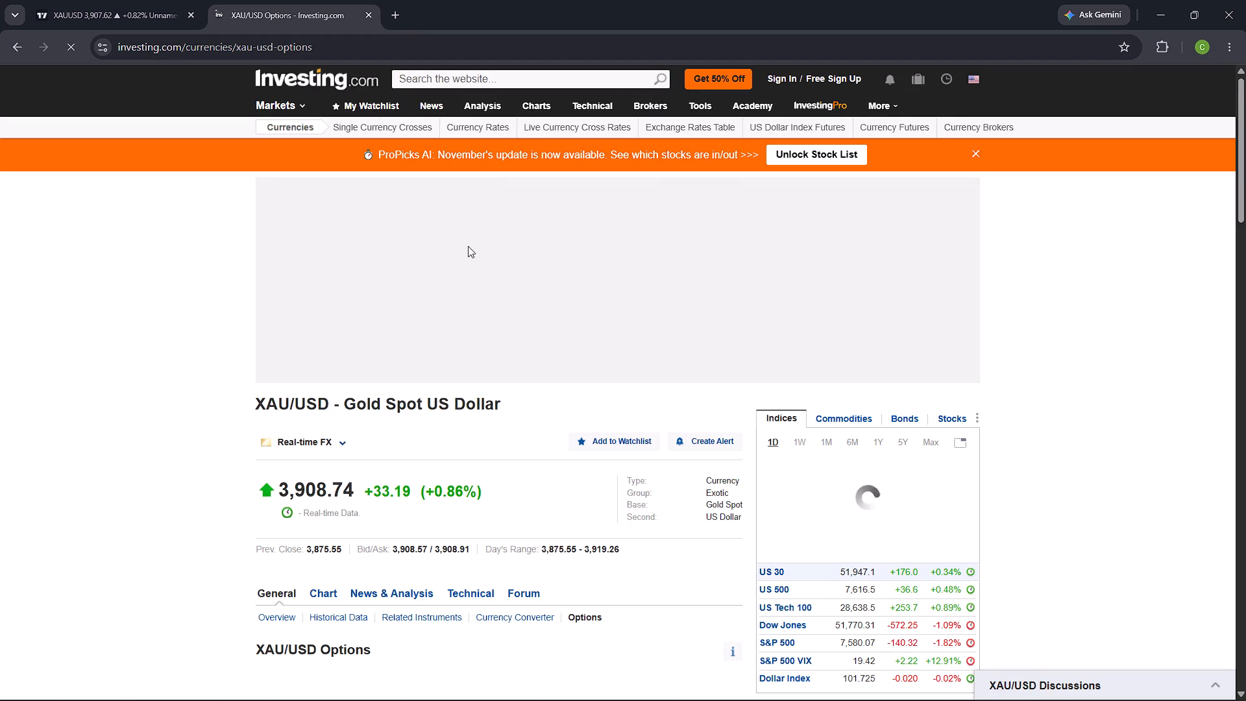
left_click_drag(468, 246, 524, 136)
scroll(468, 241, "down", 3)
scroll(524, 136, "down", 3)
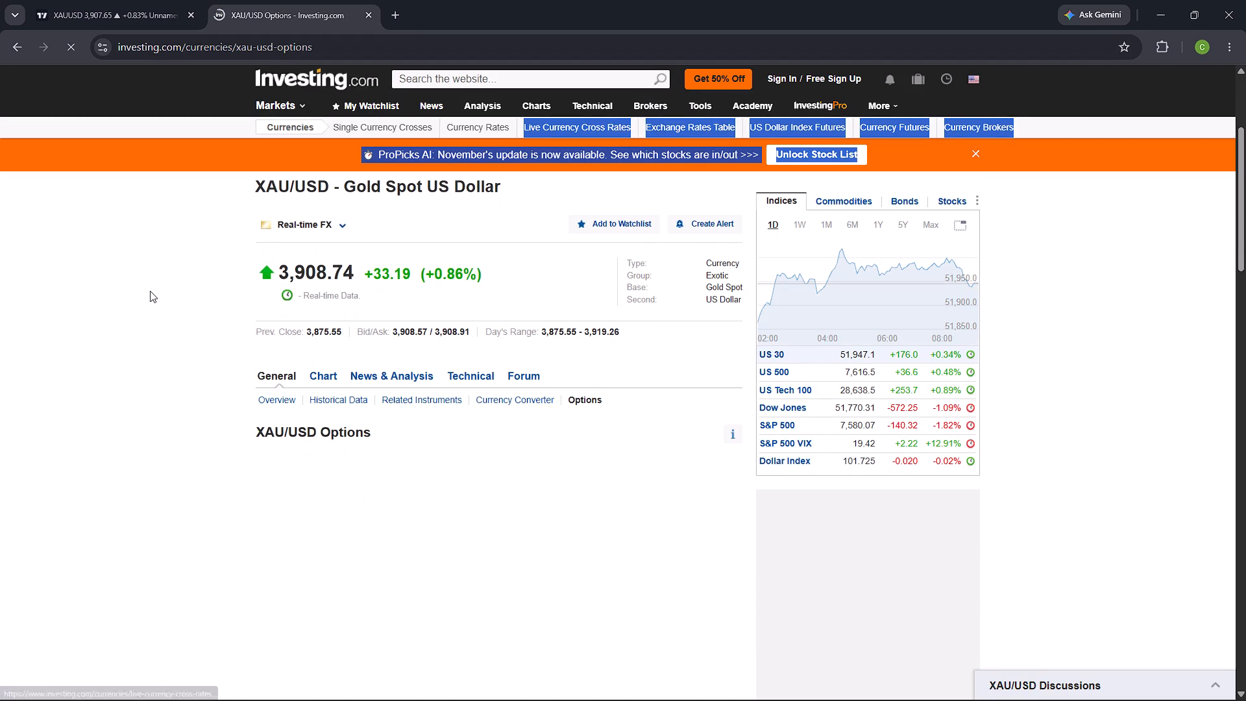
left_click(150, 291)
scroll(150, 291, "down", 5)
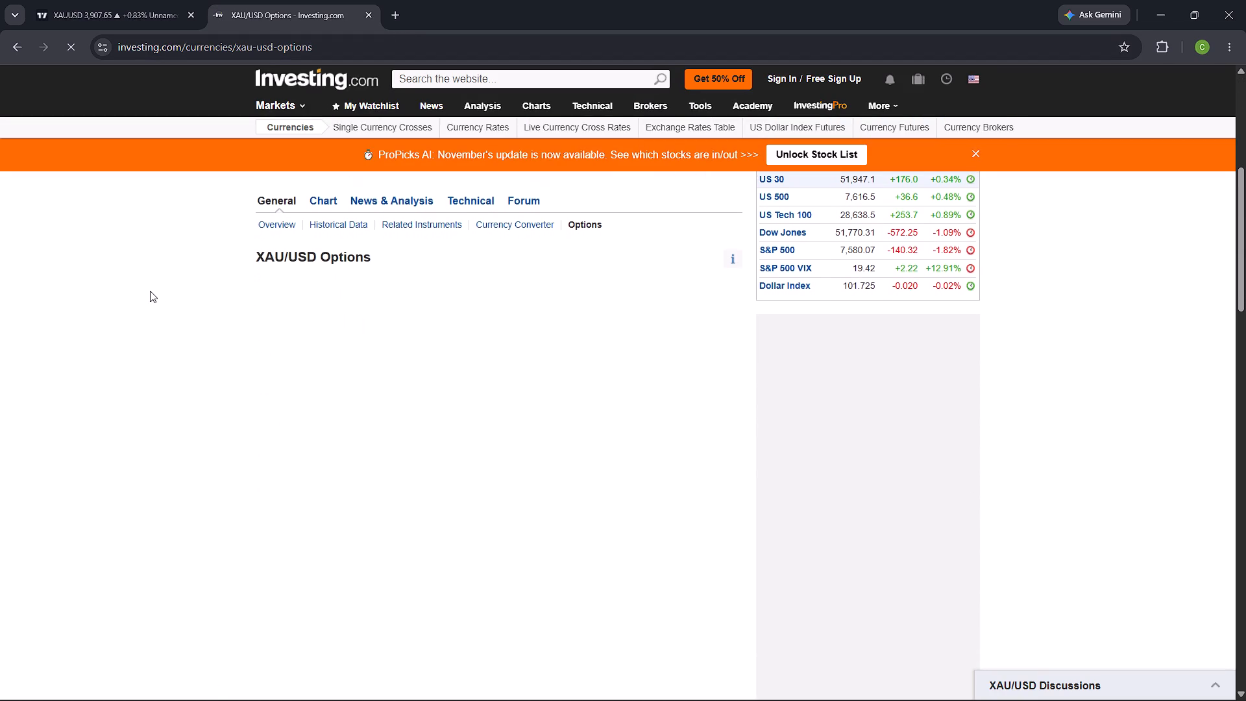
scroll(150, 291, "down", 1)
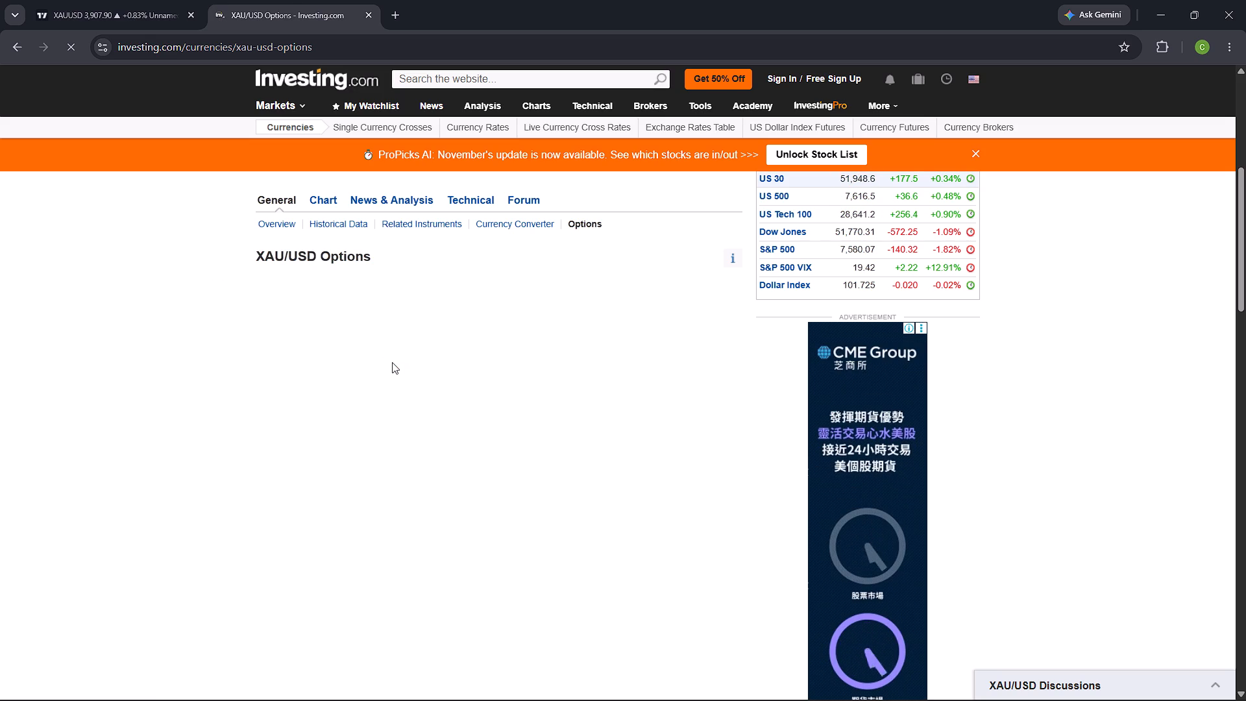
scroll(392, 362, "down", 2)
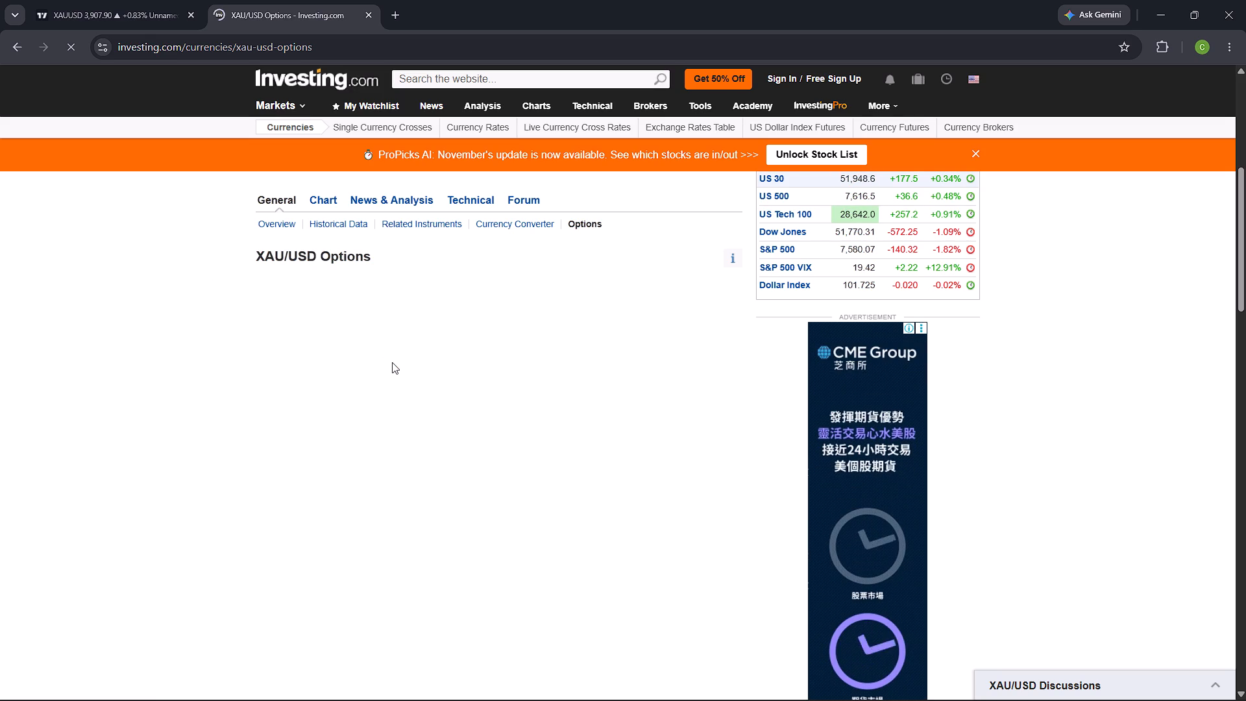
scroll(392, 362, "down", 4)
scroll(392, 362, "right", 2)
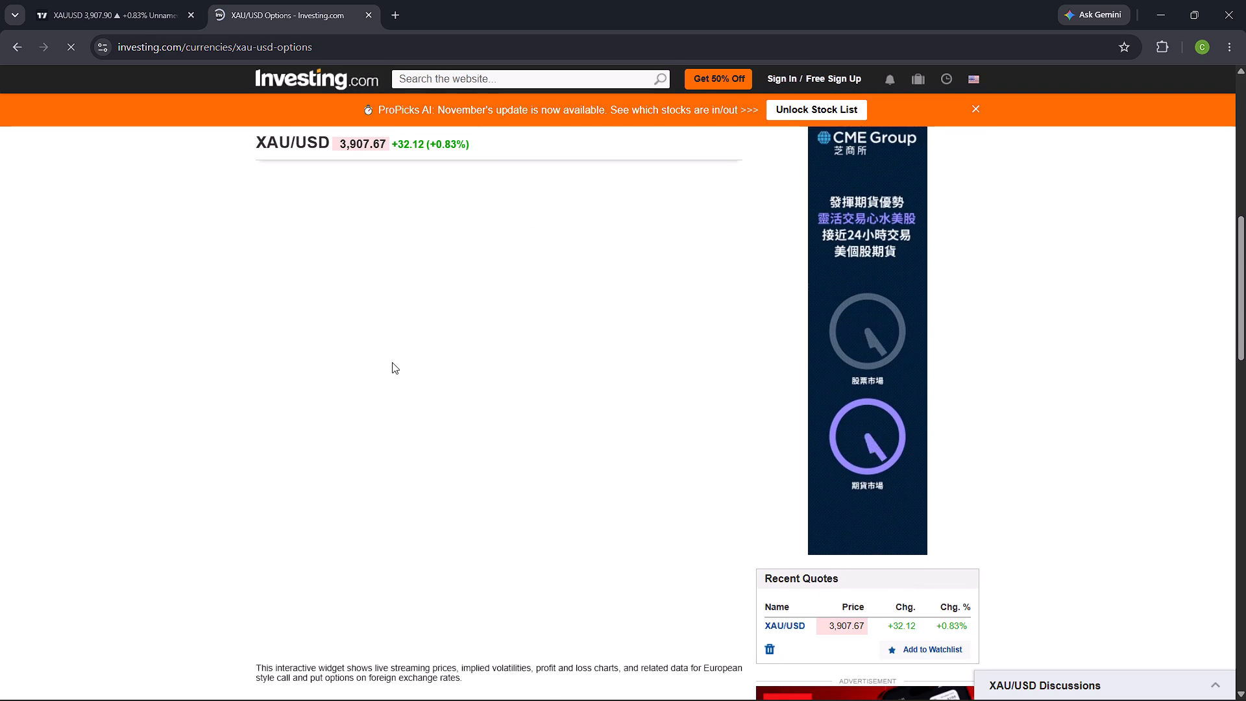
scroll(392, 362, "right", 1)
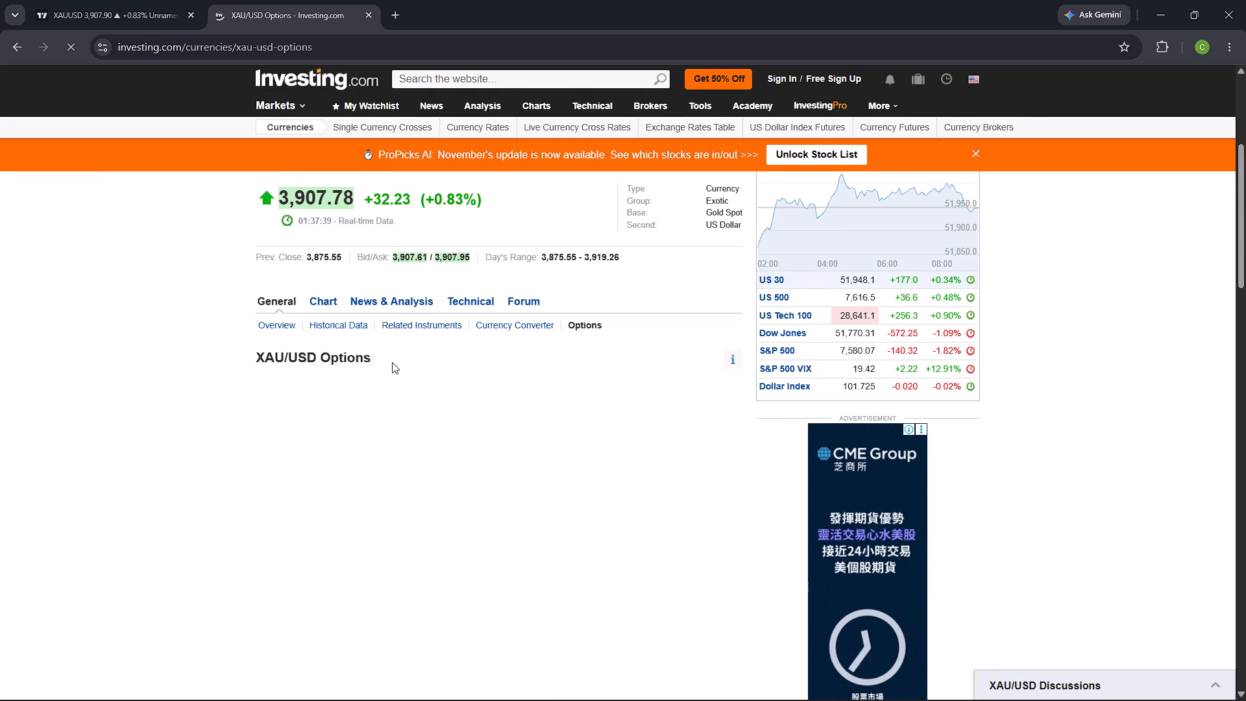
scroll(392, 362, "up", 5)
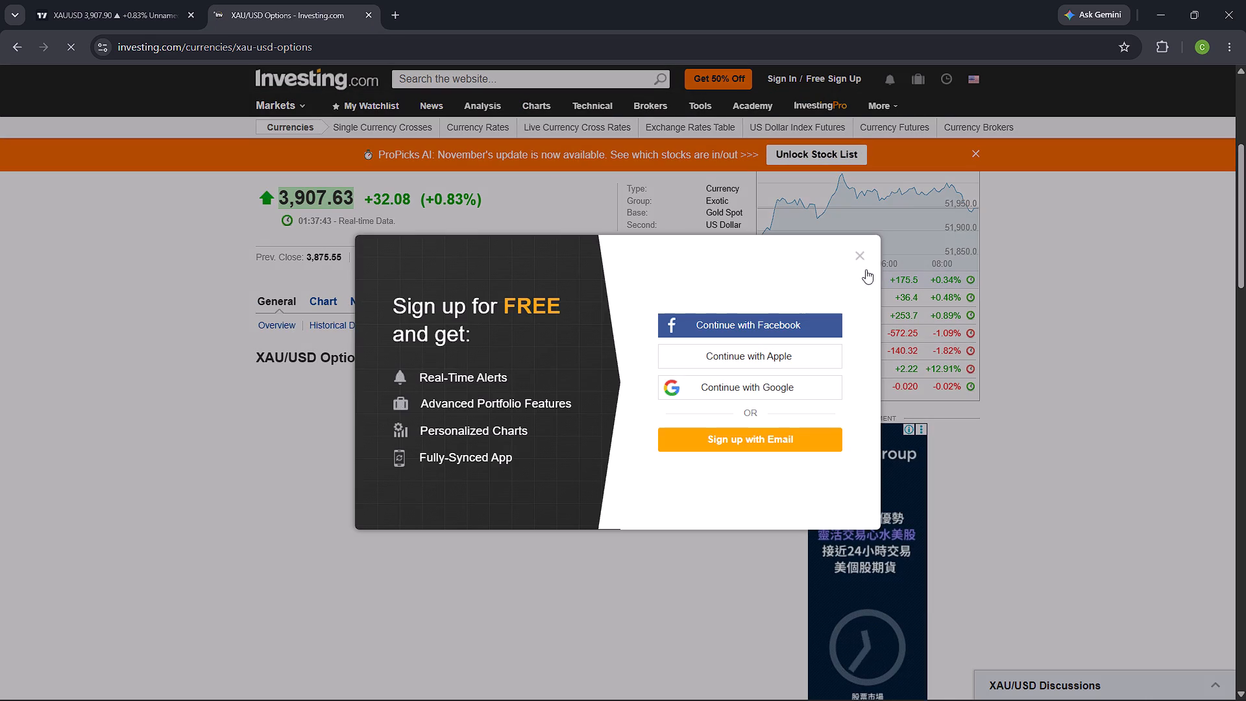
Dismiss the free sign-up popup covering the XAU/USD Options page.
left_click(859, 260)
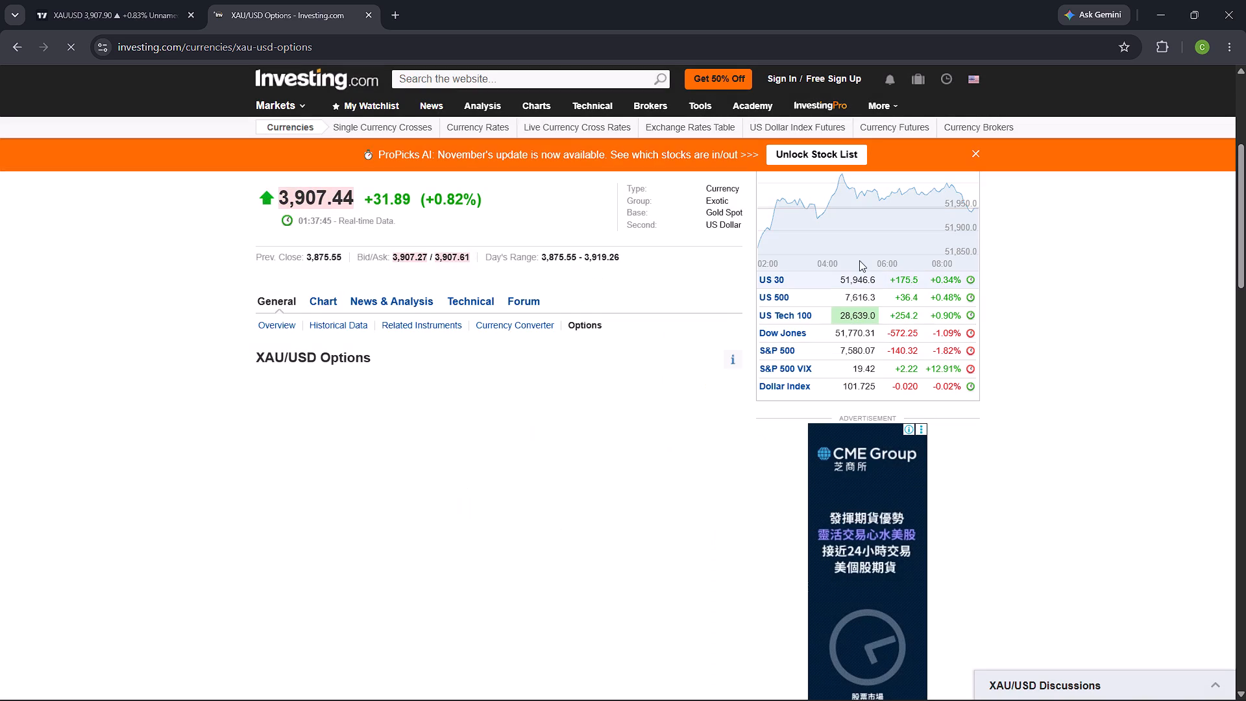
double_click(566, 539)
scroll(566, 539, "down", 5)
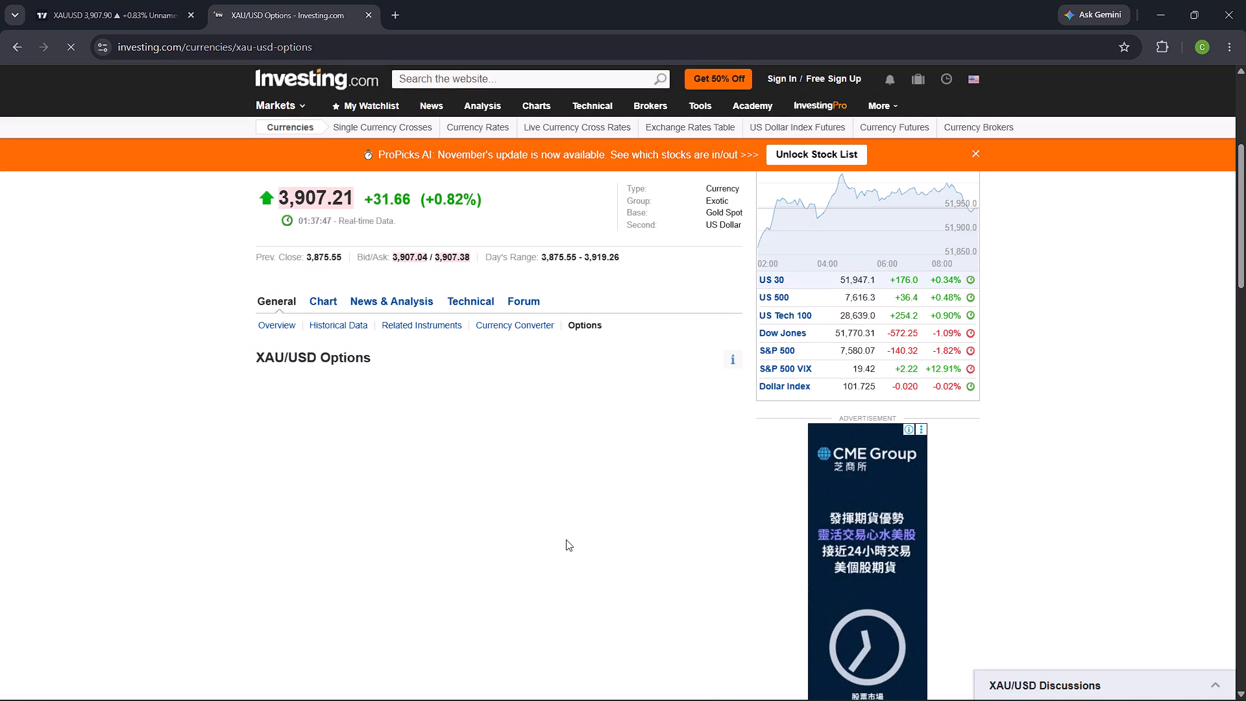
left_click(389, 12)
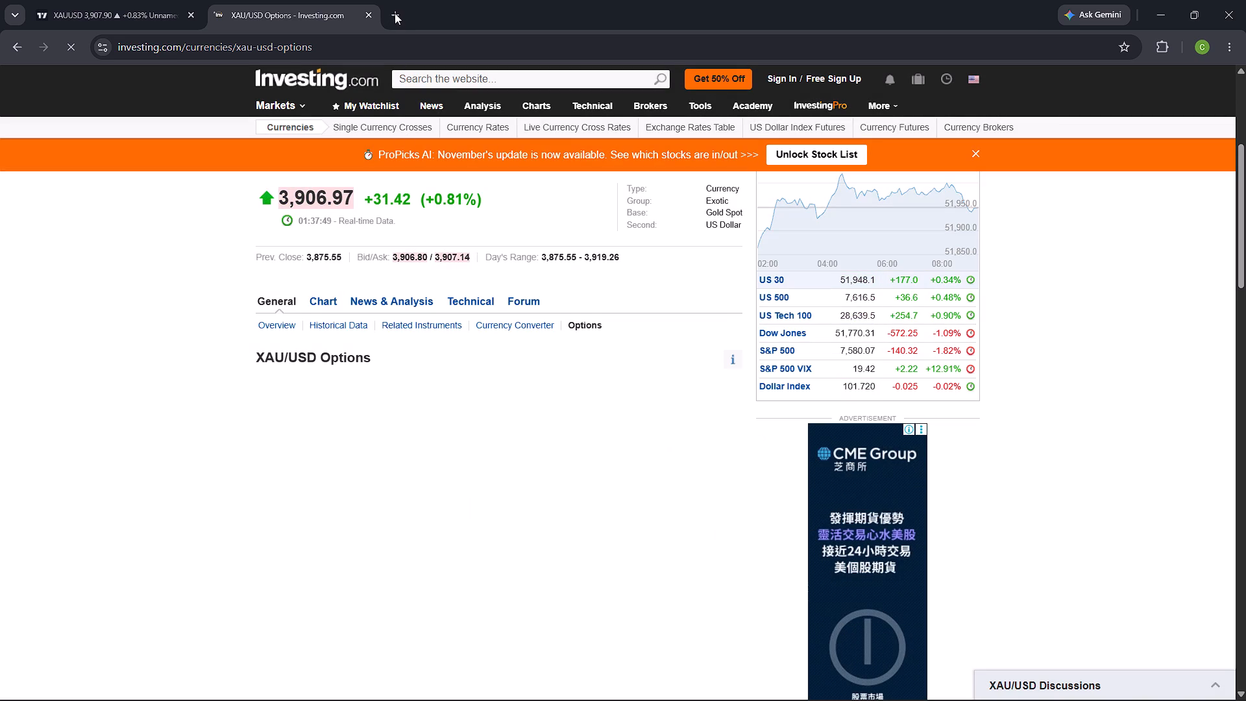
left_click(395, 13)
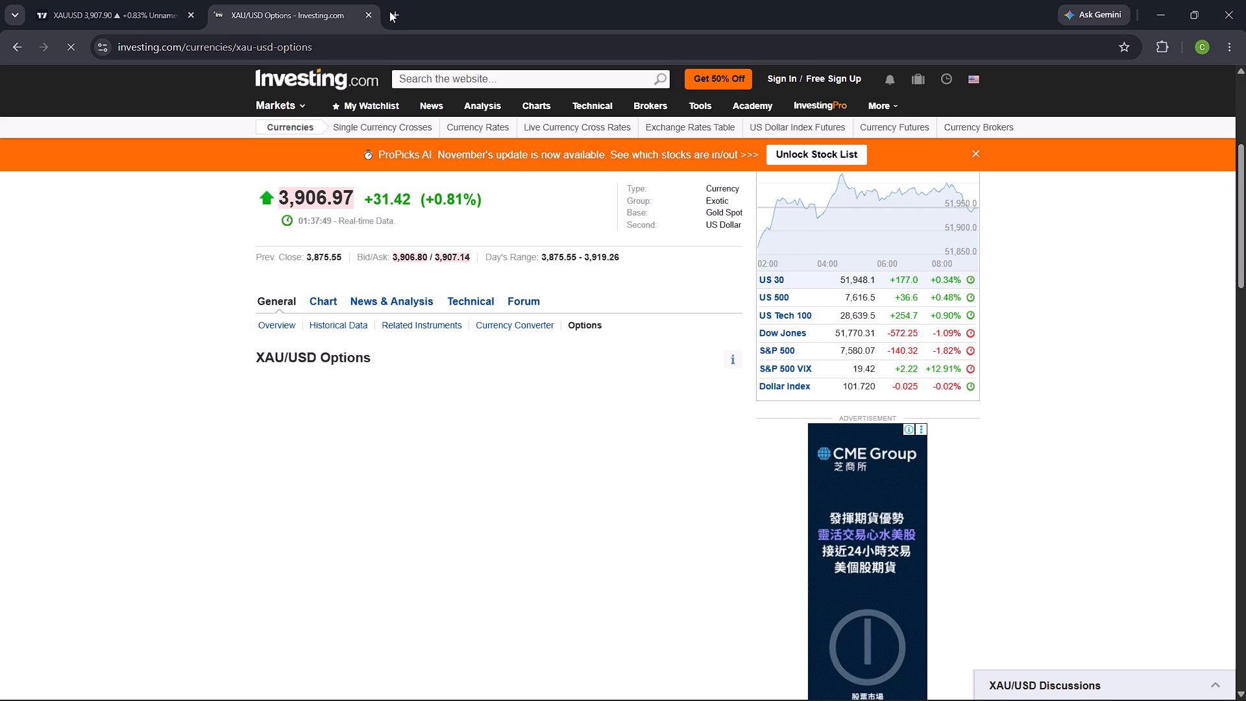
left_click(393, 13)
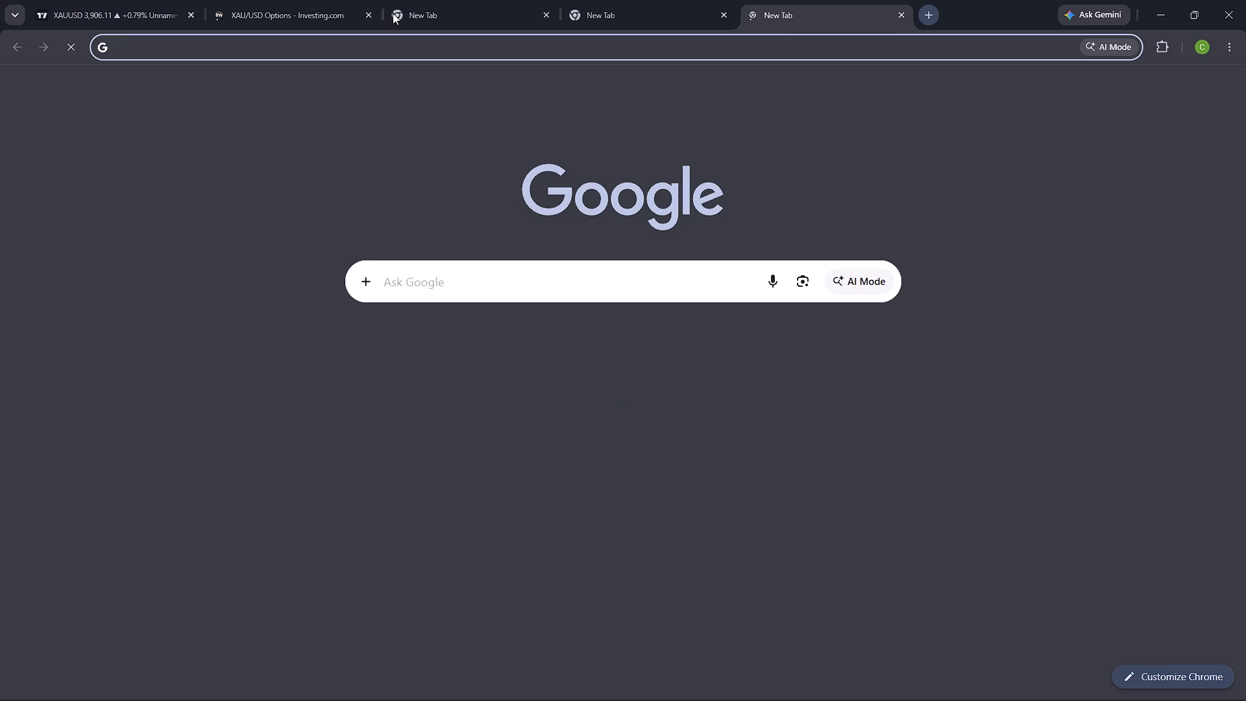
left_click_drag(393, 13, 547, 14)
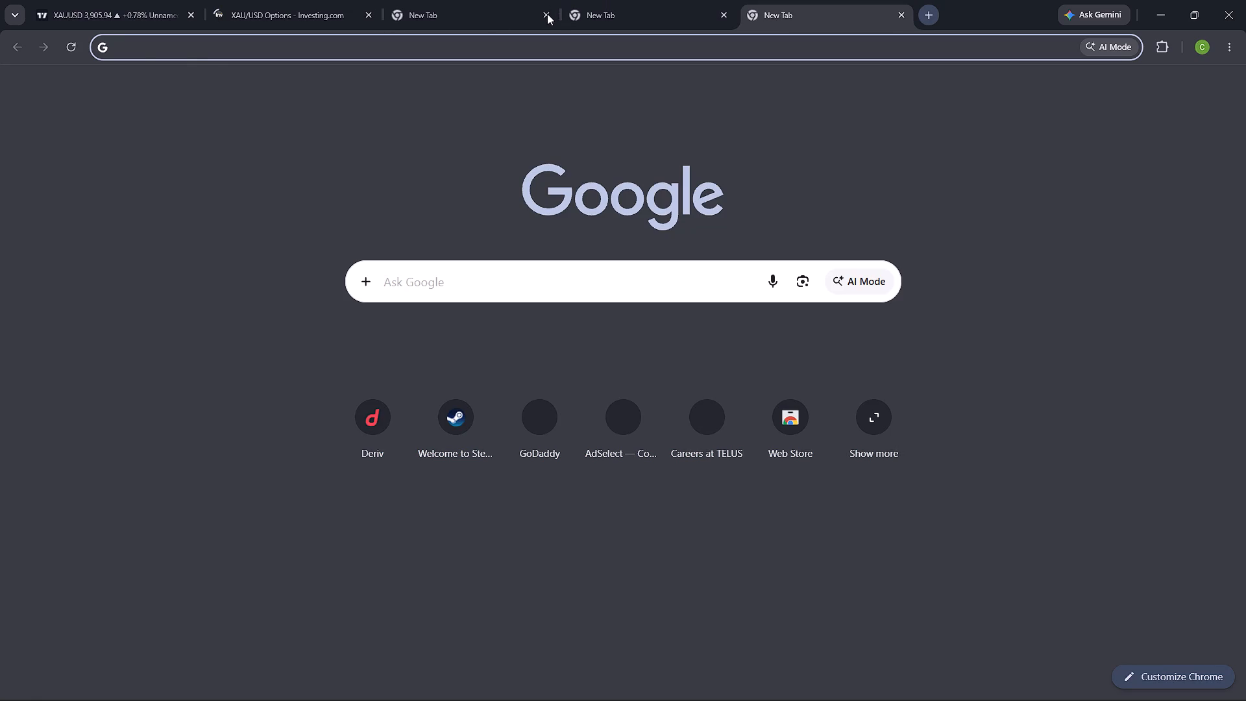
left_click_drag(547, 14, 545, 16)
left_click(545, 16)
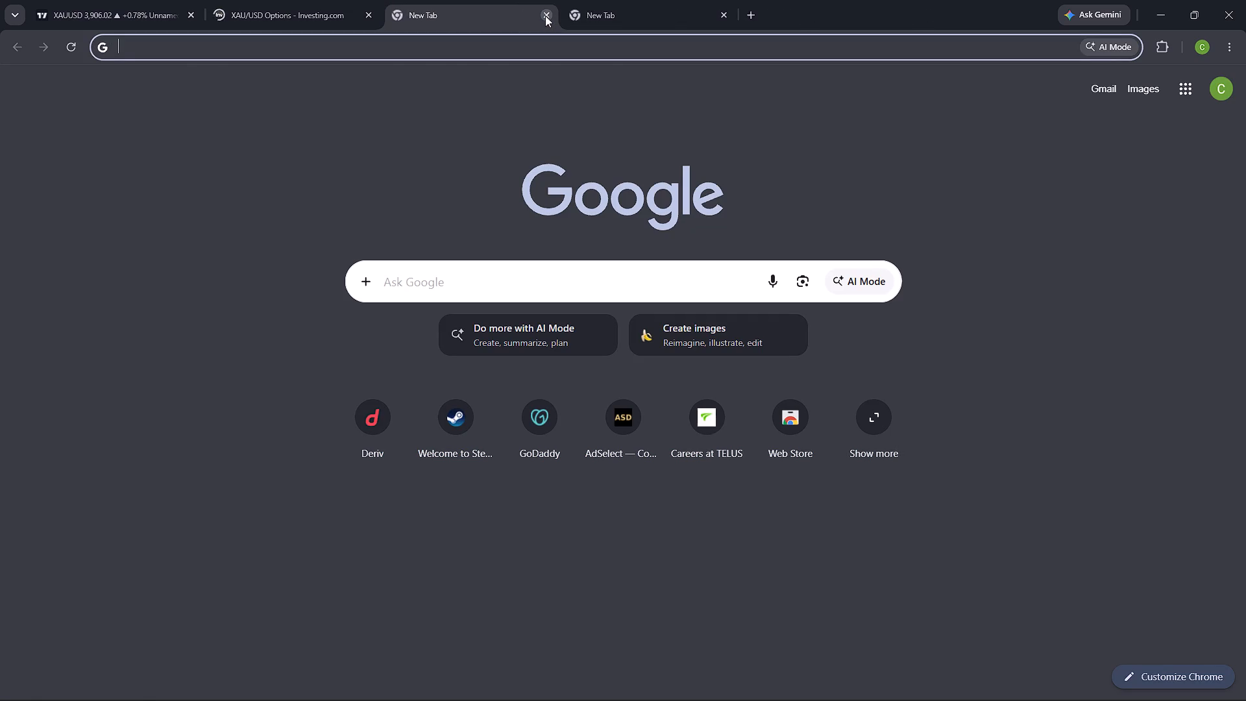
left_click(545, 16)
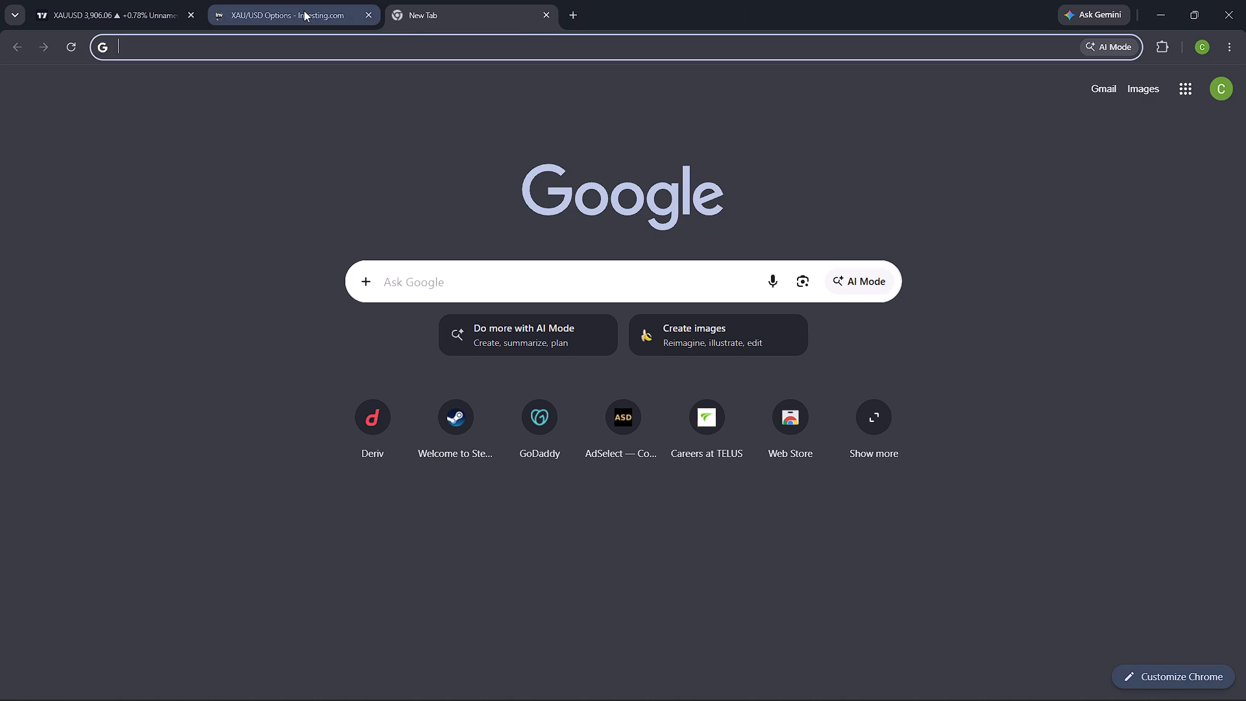
Return to the Investing.com XAU/USD Options tab and set the options table to the overnight (O/N) expiry.
left_click(304, 10)
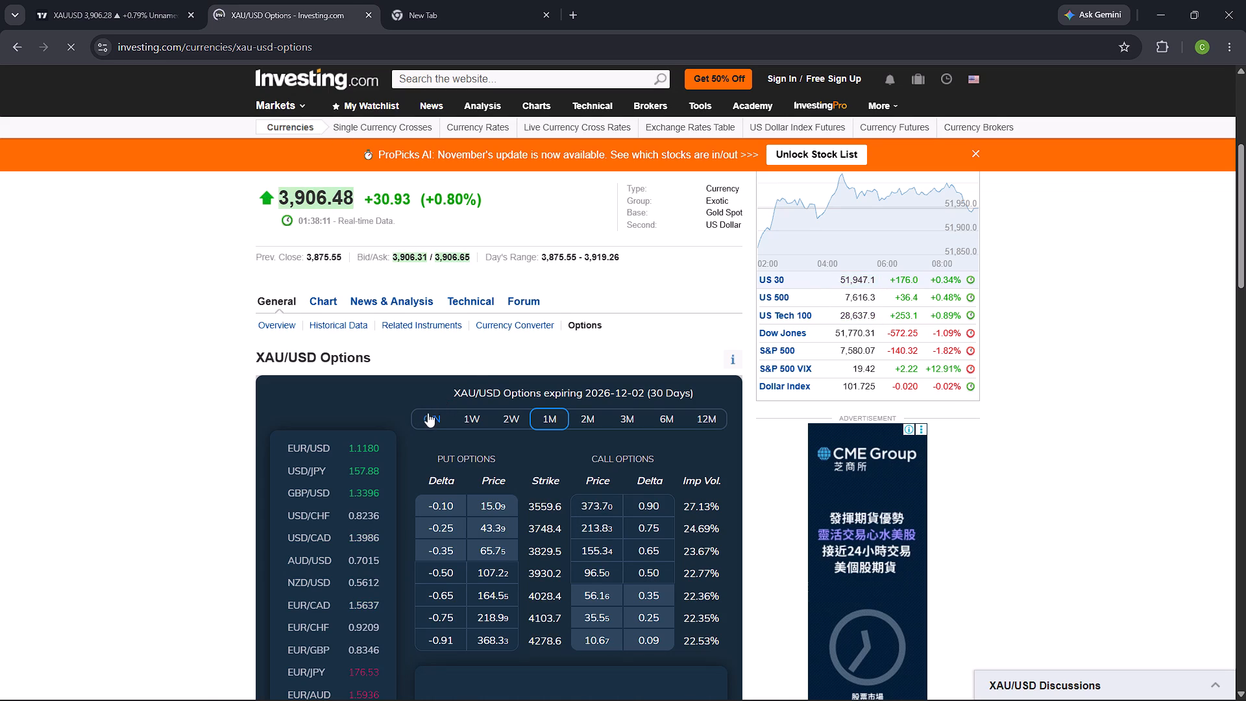
left_click(426, 414)
Examine the XAU/USD put and call prices, deltas, strikes and implied volatilities in the options table.
scroll(426, 414, "down", 2)
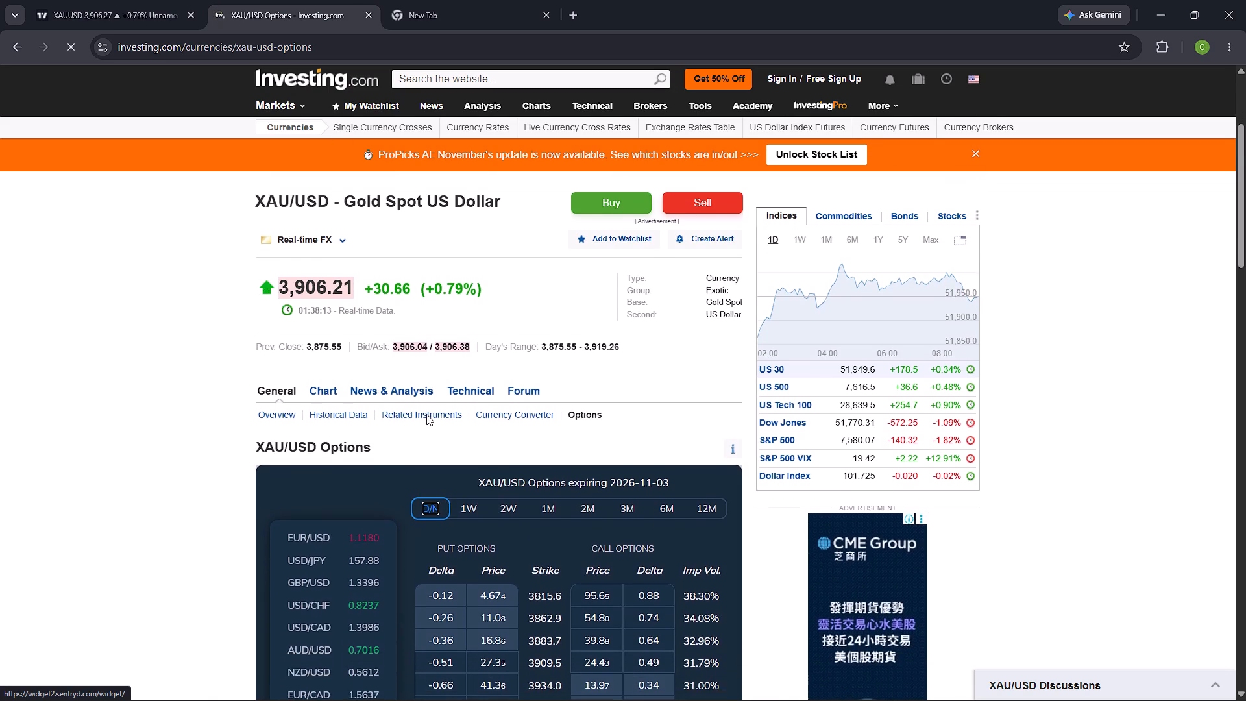
scroll(426, 414, "down", 4)
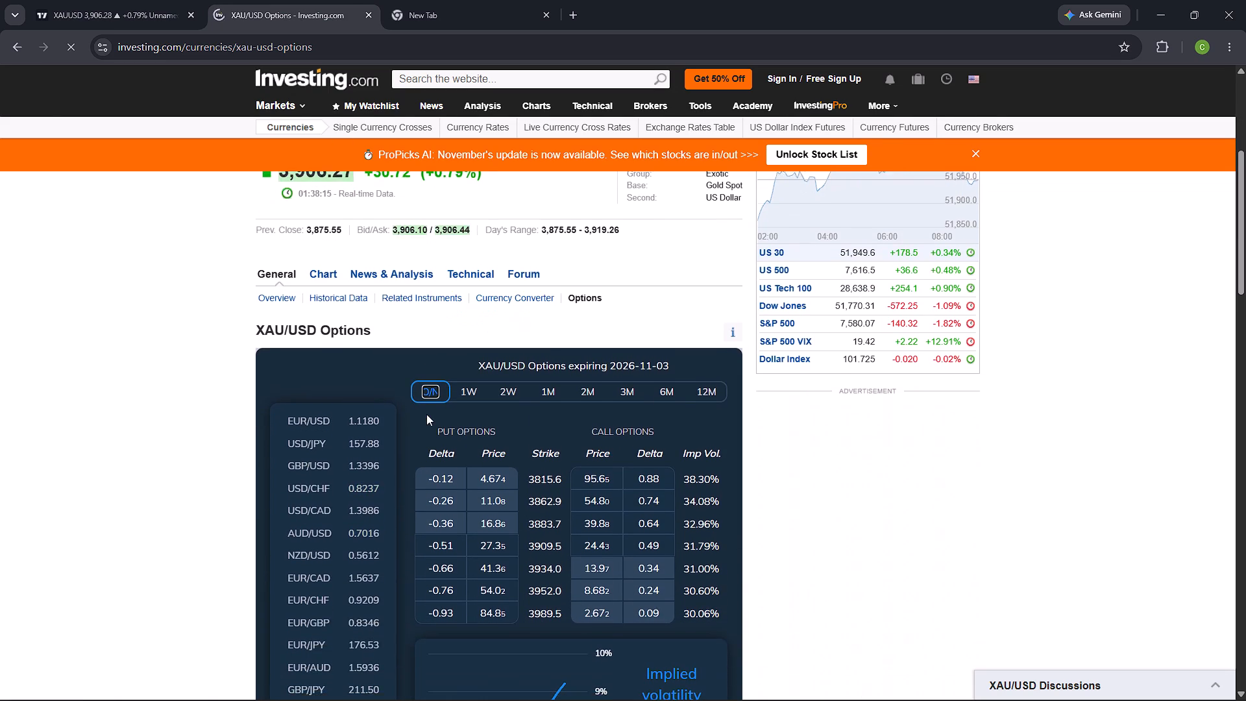
scroll(426, 414, "down", 2)
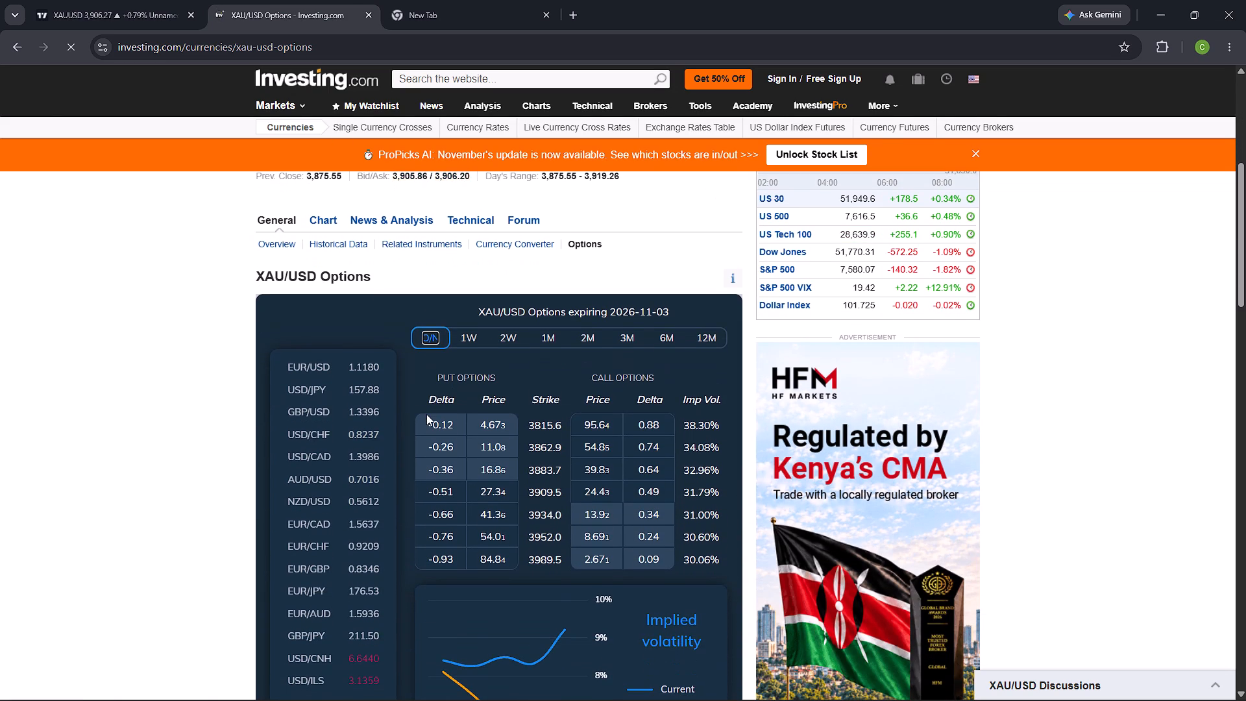
left_click_drag(214, 484, 225, 416)
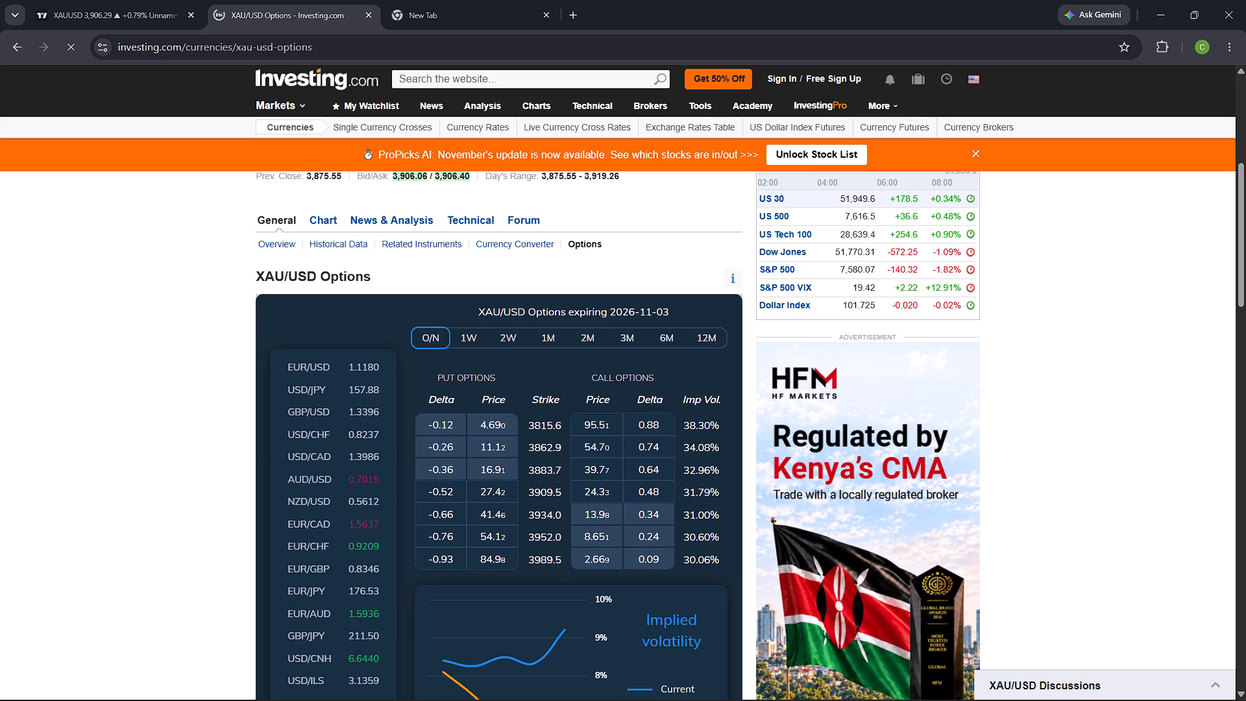
left_click_drag(404, 566, 402, 493)
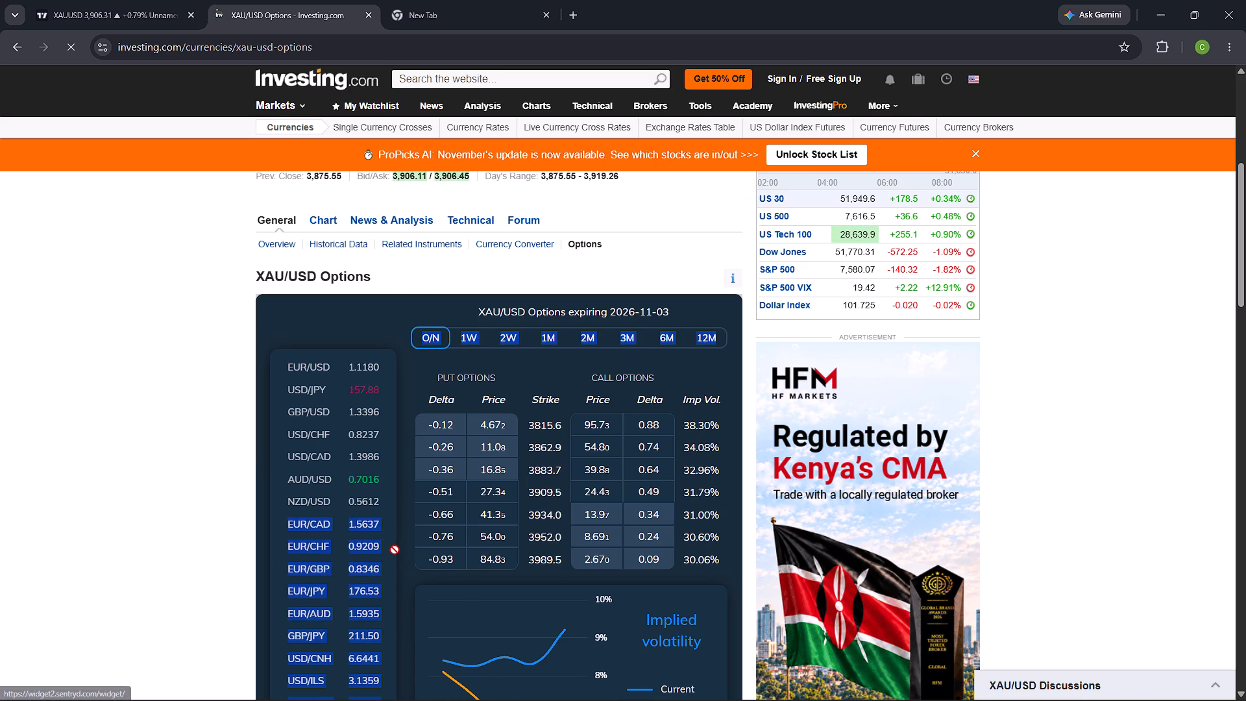
left_click(395, 550)
left_click(556, 574)
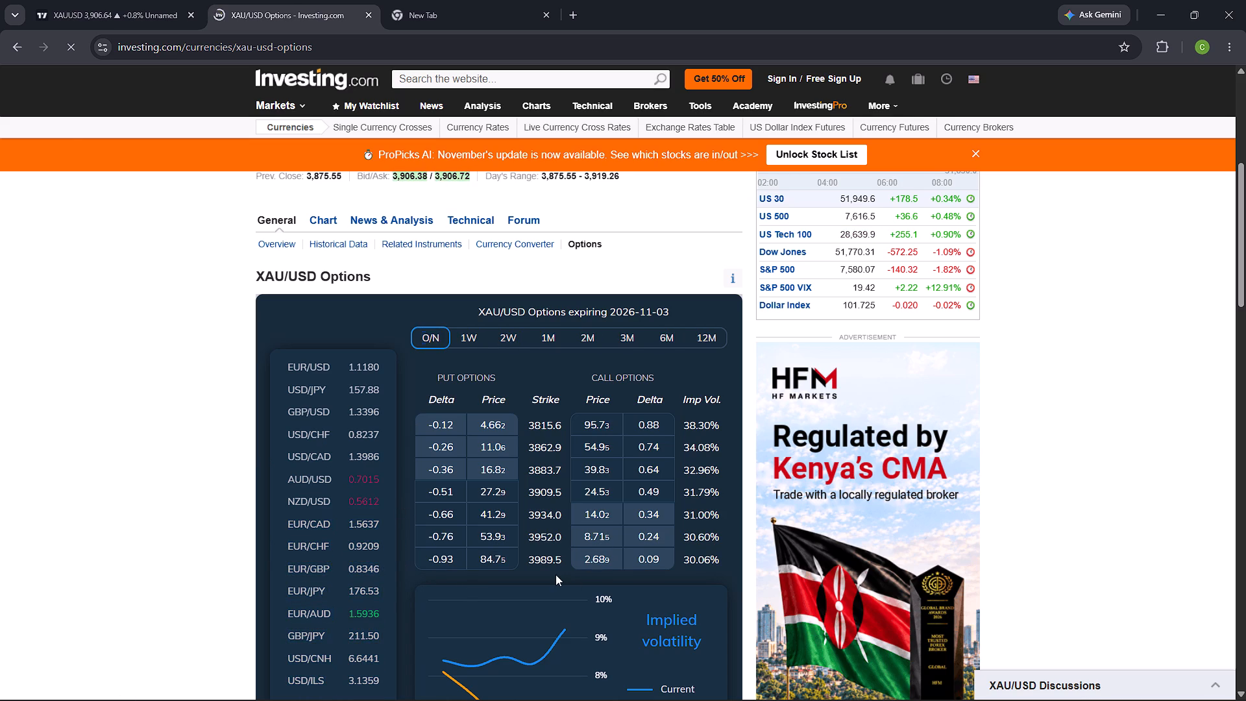
left_click(556, 574)
scroll(556, 574, "down", 2)
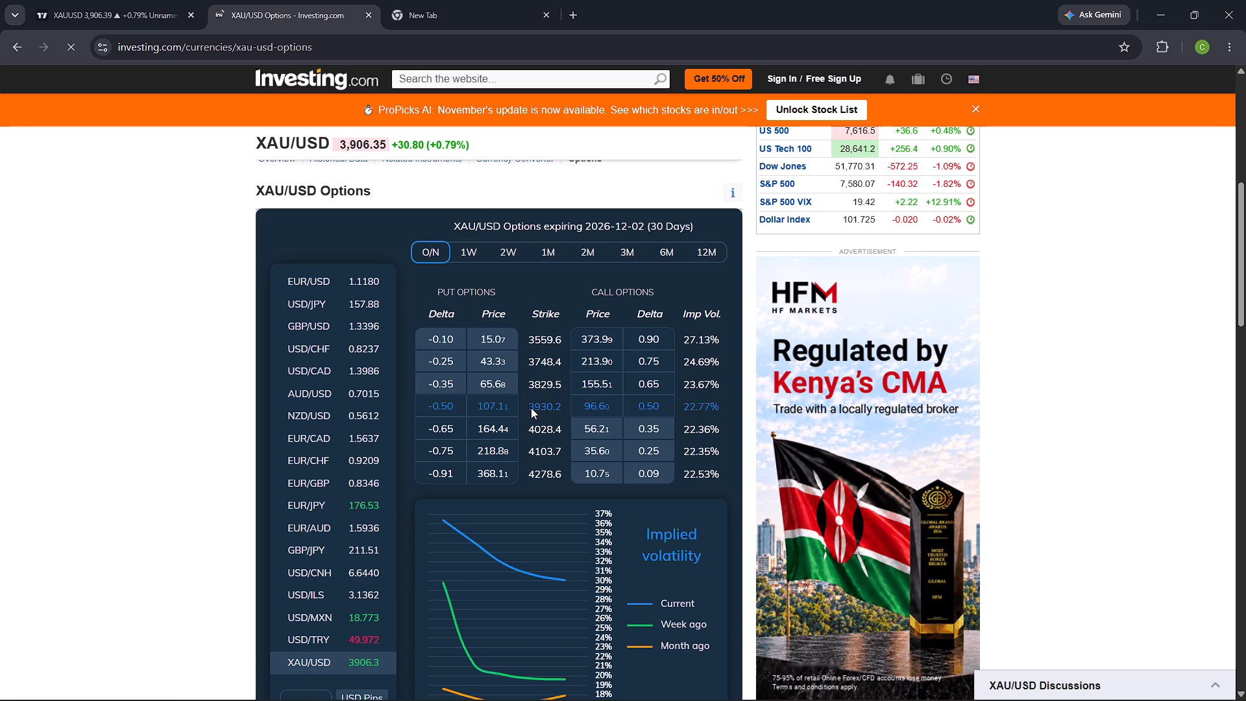
Switch back to the XAUUSD 5-minute chart in TradingView.
left_click(103, 16)
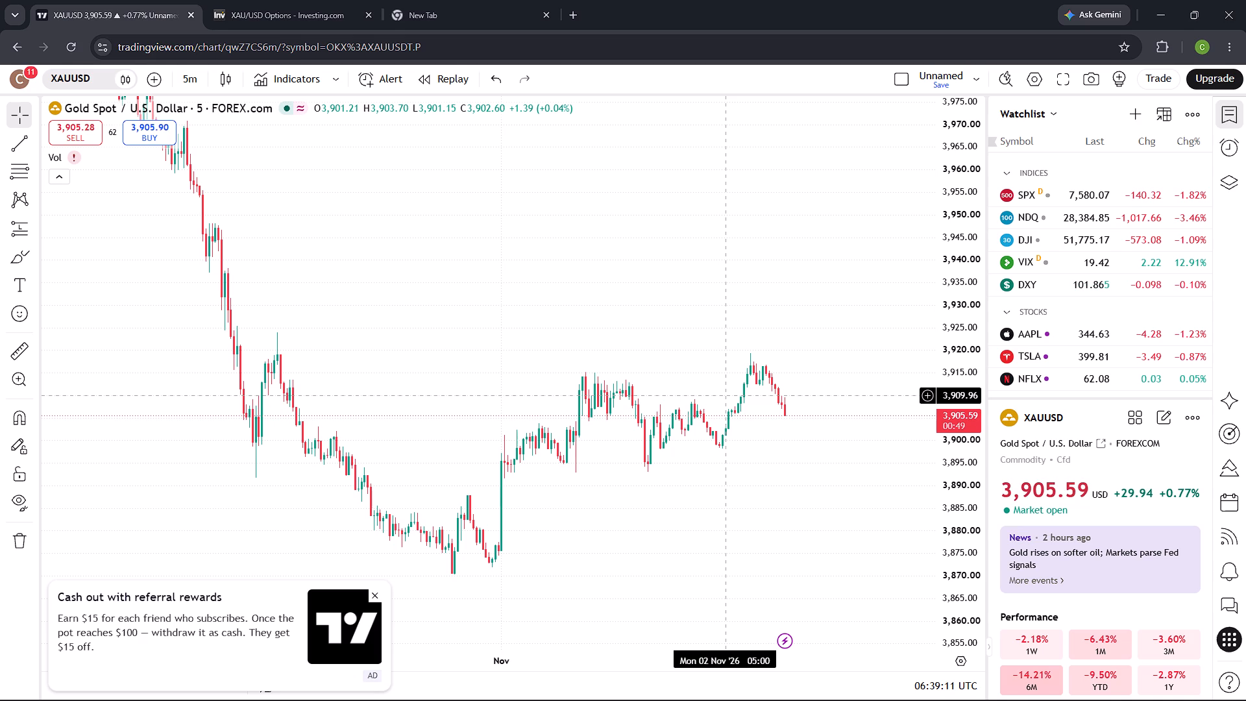
left_click(724, 396)
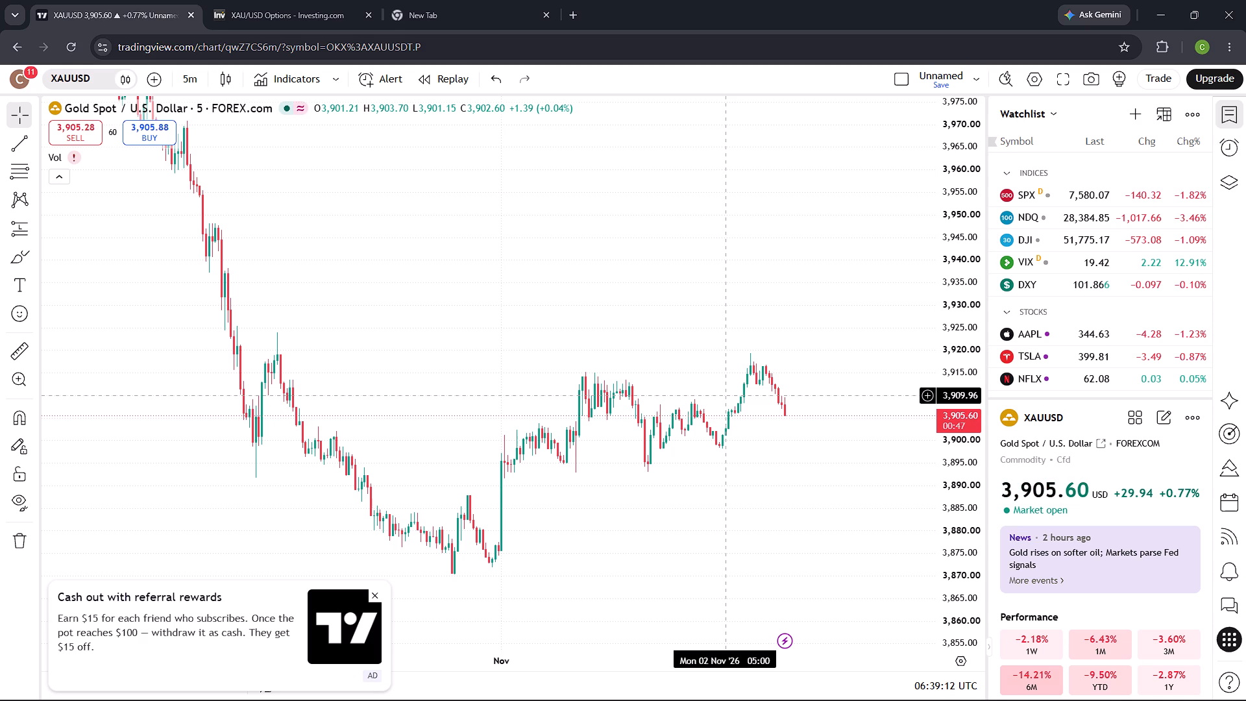
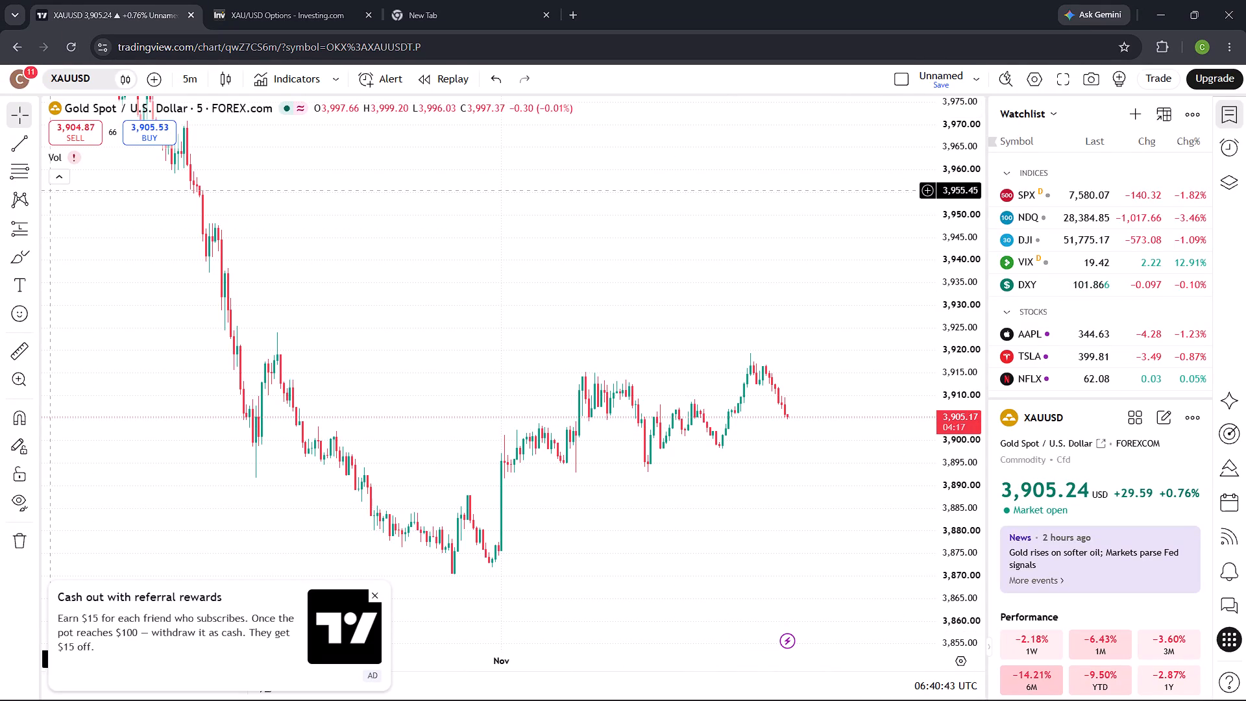
Place a Short position forecast on the XAUUSD chart at the latest candles, with its entry at about 3,904.84.
left_click(33, 229)
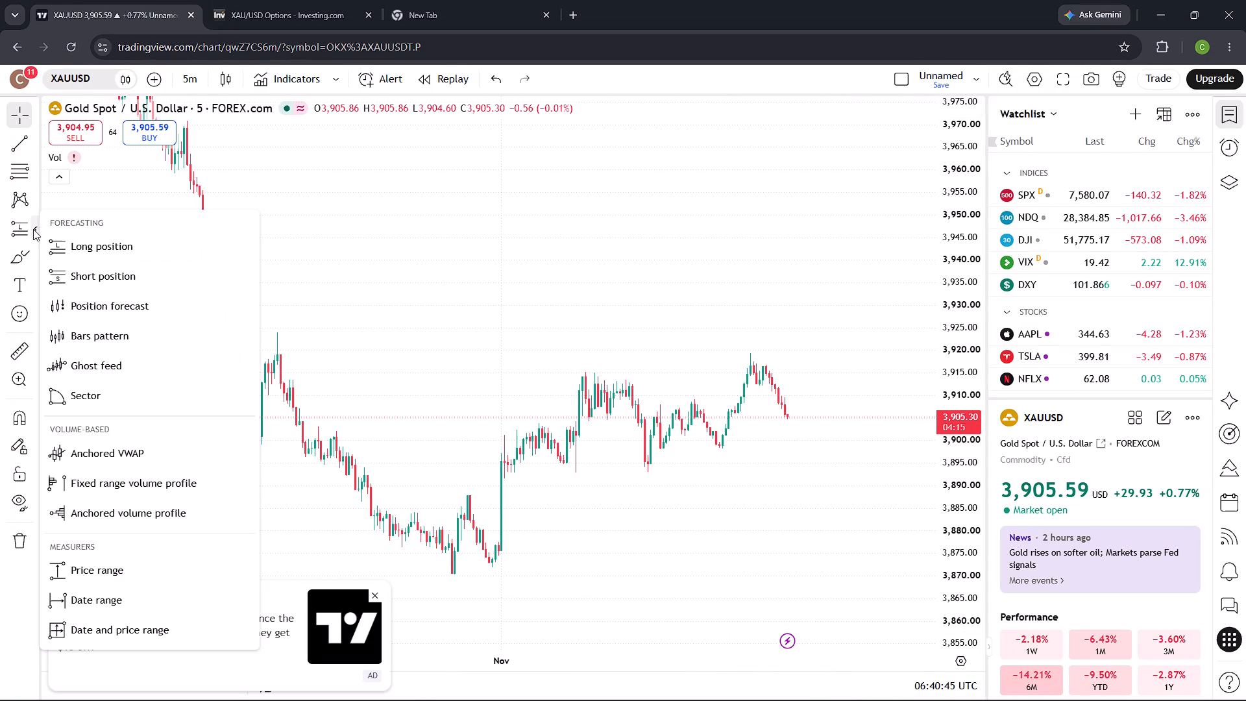
left_click(75, 283)
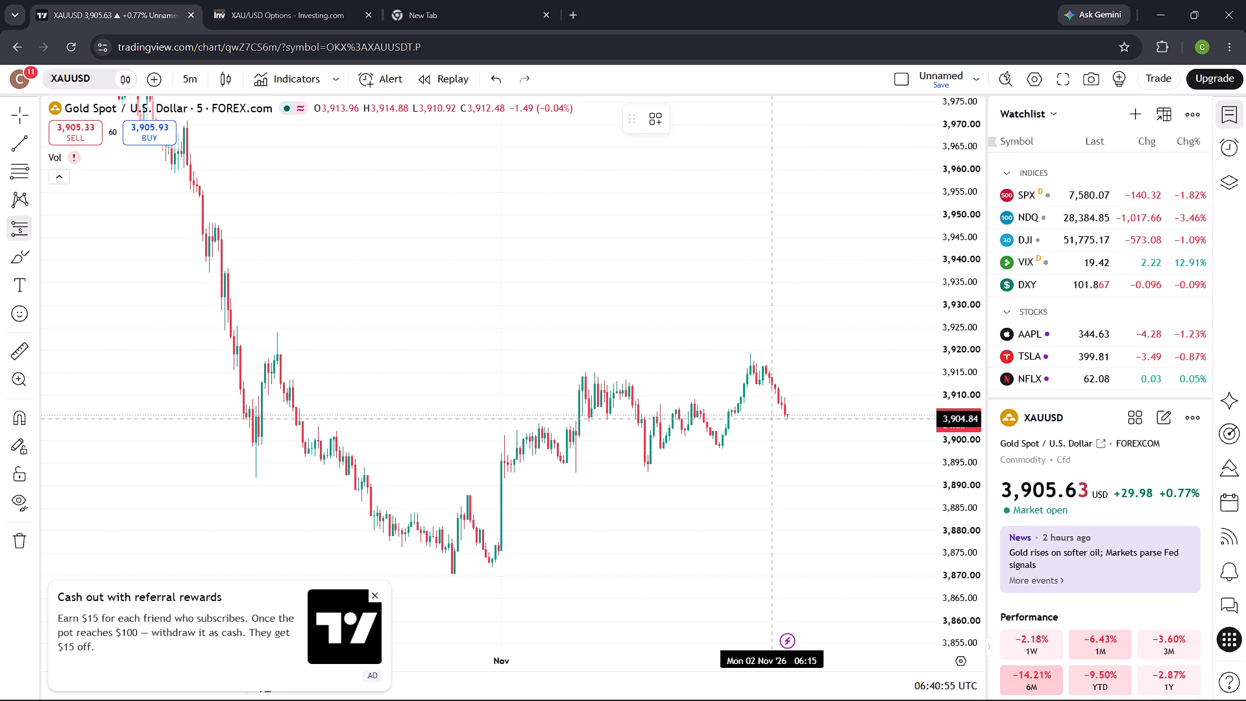
left_click(772, 419)
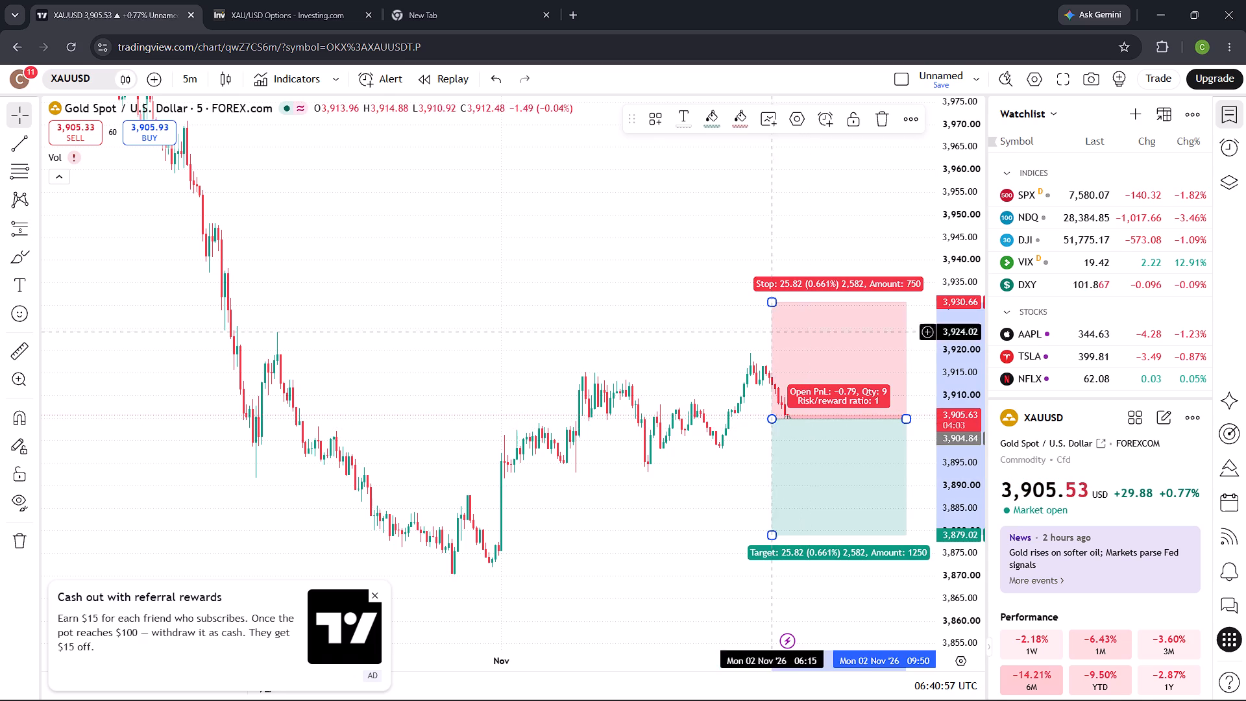
Tighten the short position's stop level to about 3,909.47, just above the entry.
left_click_drag(774, 299, 805, 370)
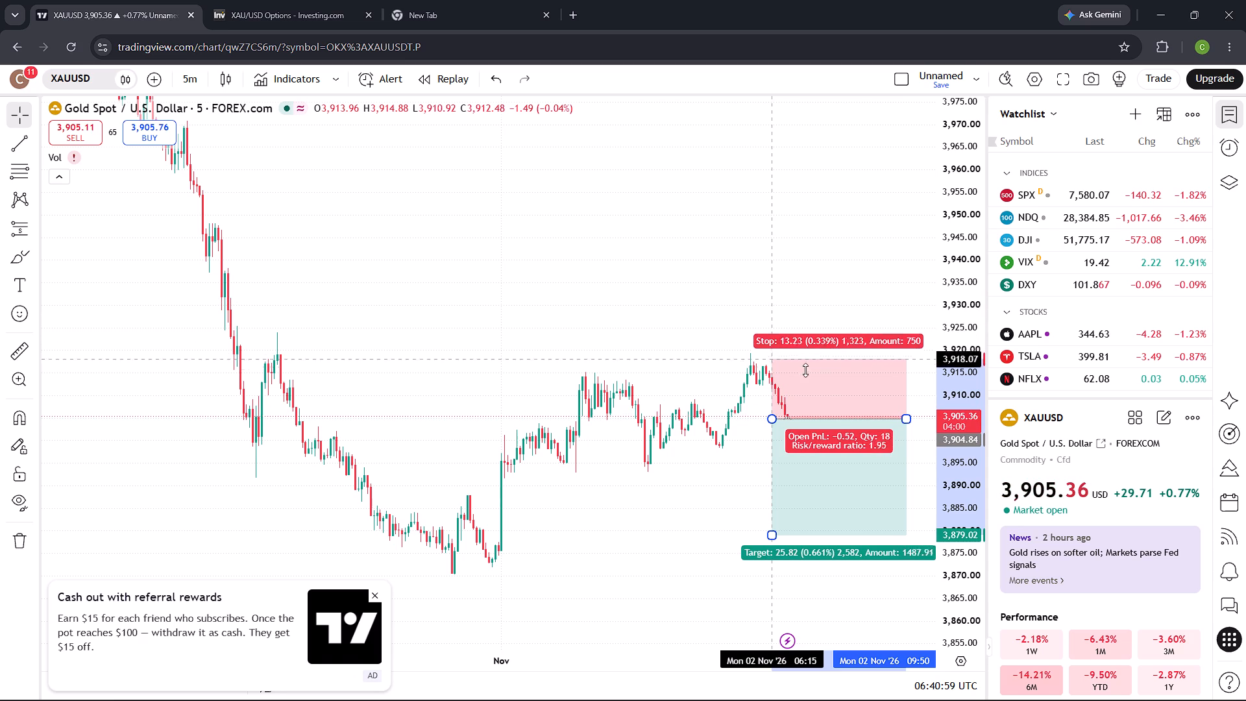
left_click_drag(805, 370, 819, 395)
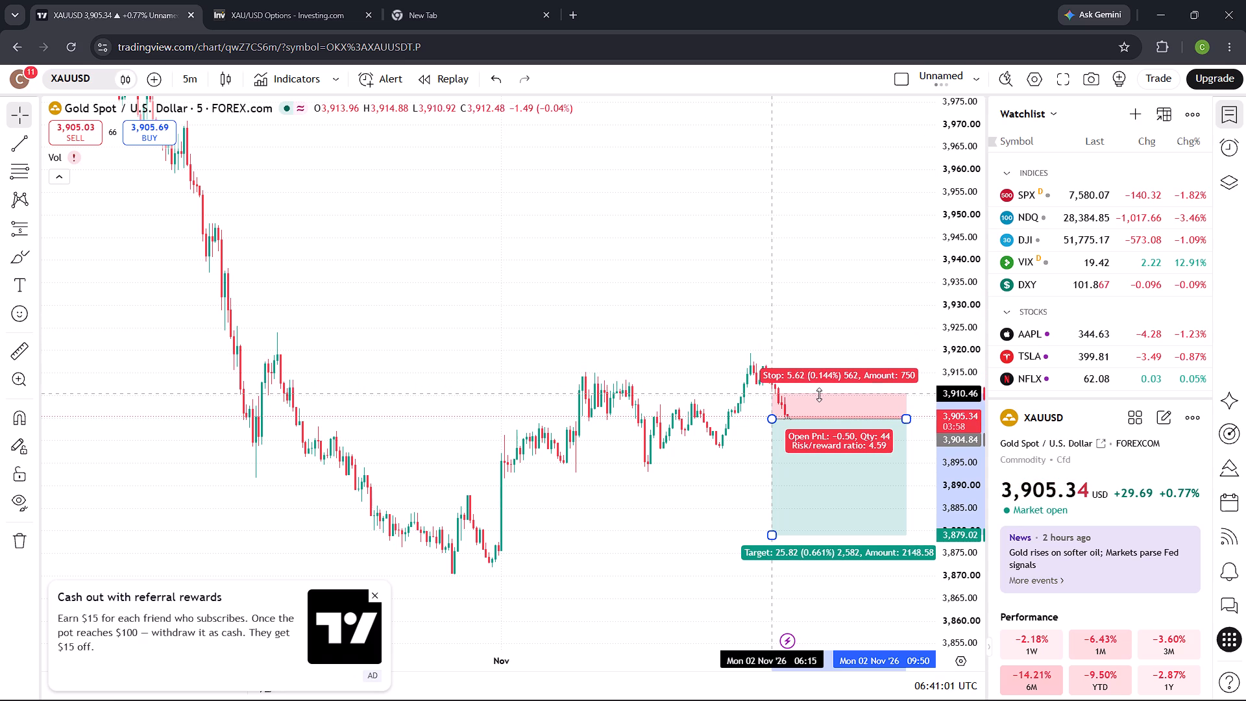
left_click_drag(819, 395, 819, 393)
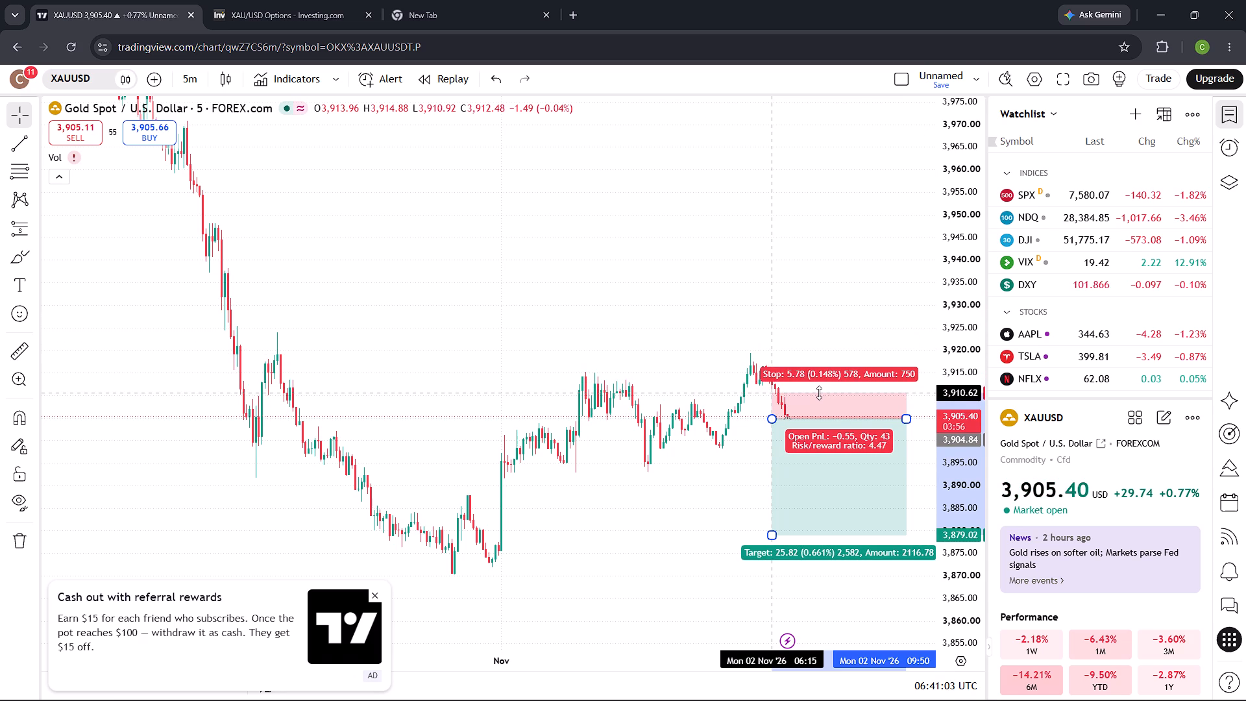
left_click_drag(819, 393, 813, 387)
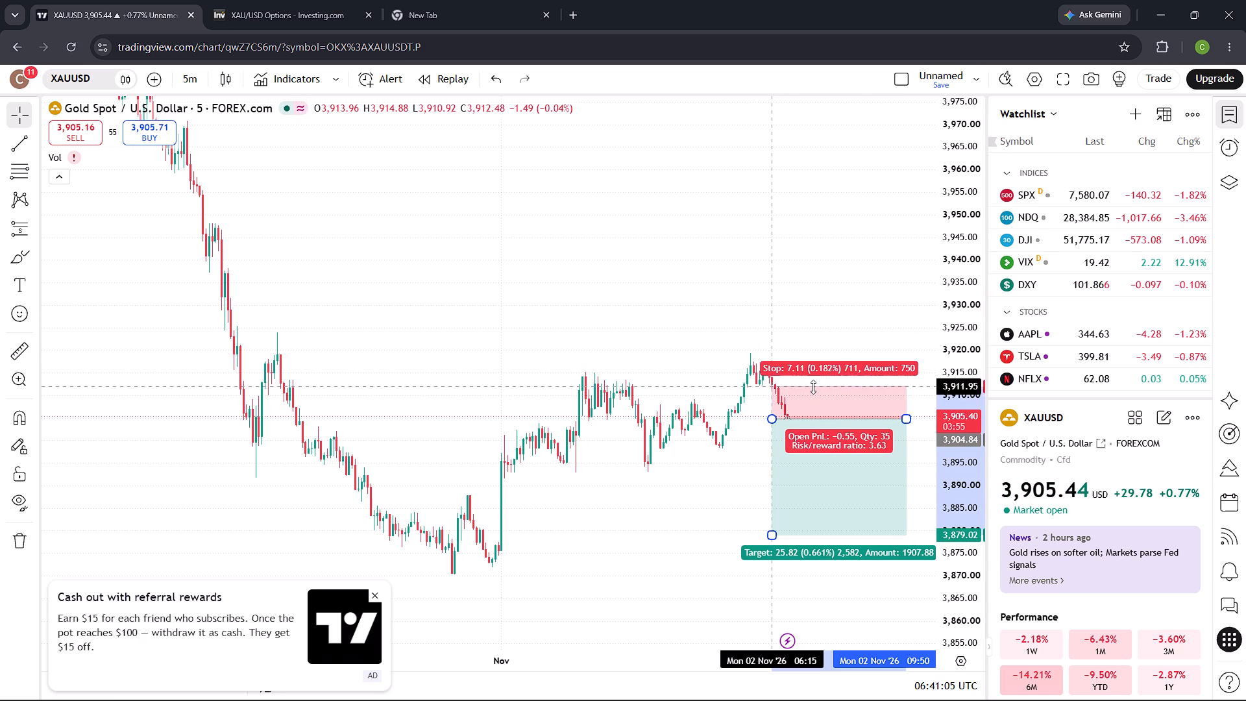
left_click_drag(813, 387, 813, 398)
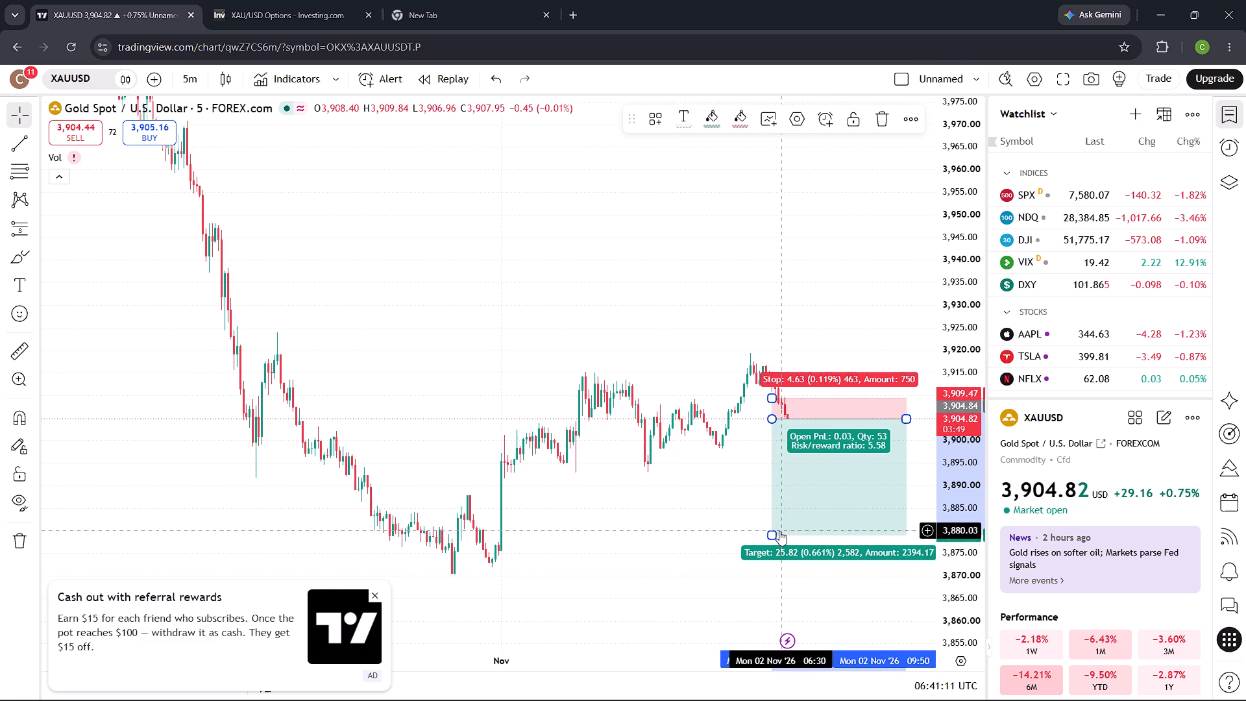
Lower the short position's target level to about 3,875.23 and deselect the drawing.
left_click_drag(772, 537, 772, 551)
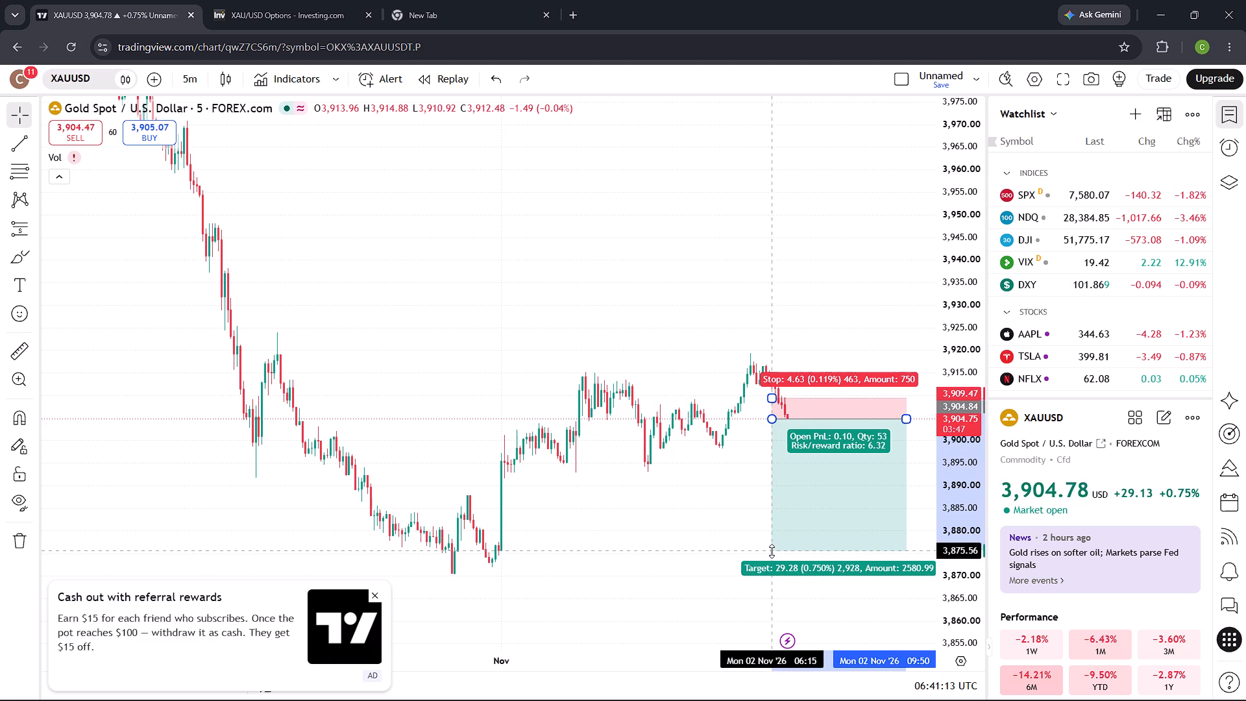
left_click_drag(772, 551, 772, 552)
left_click(661, 500)
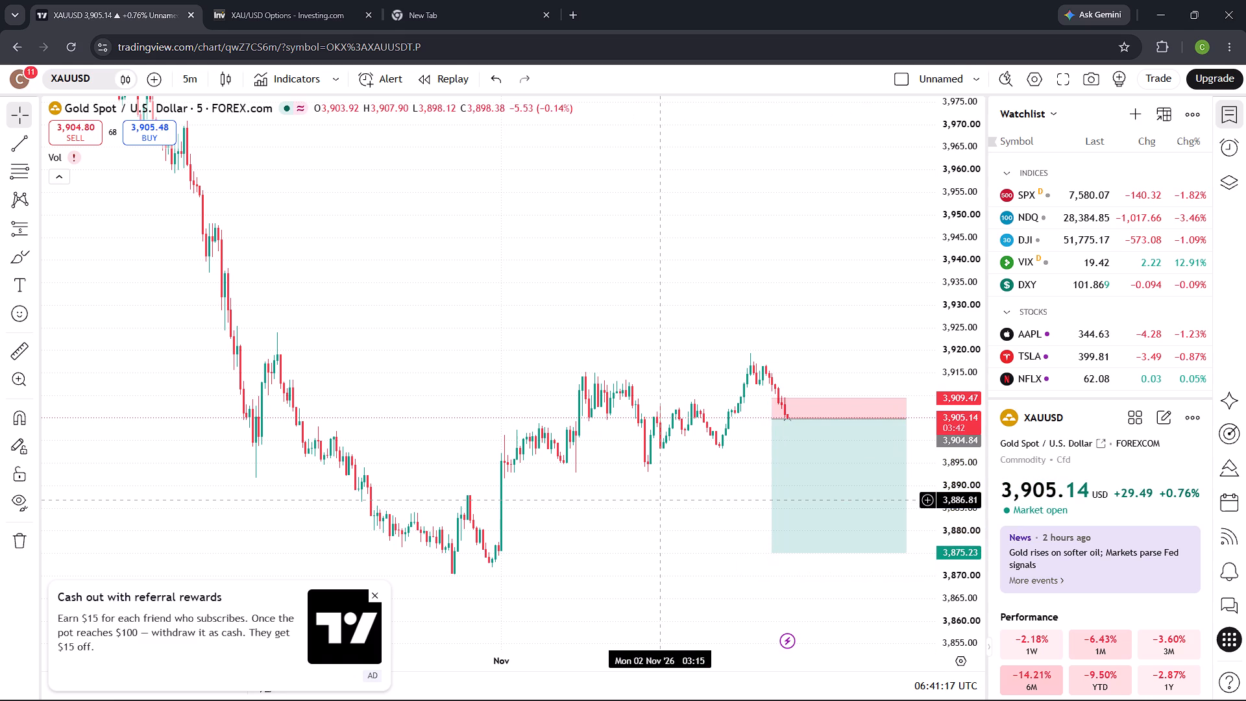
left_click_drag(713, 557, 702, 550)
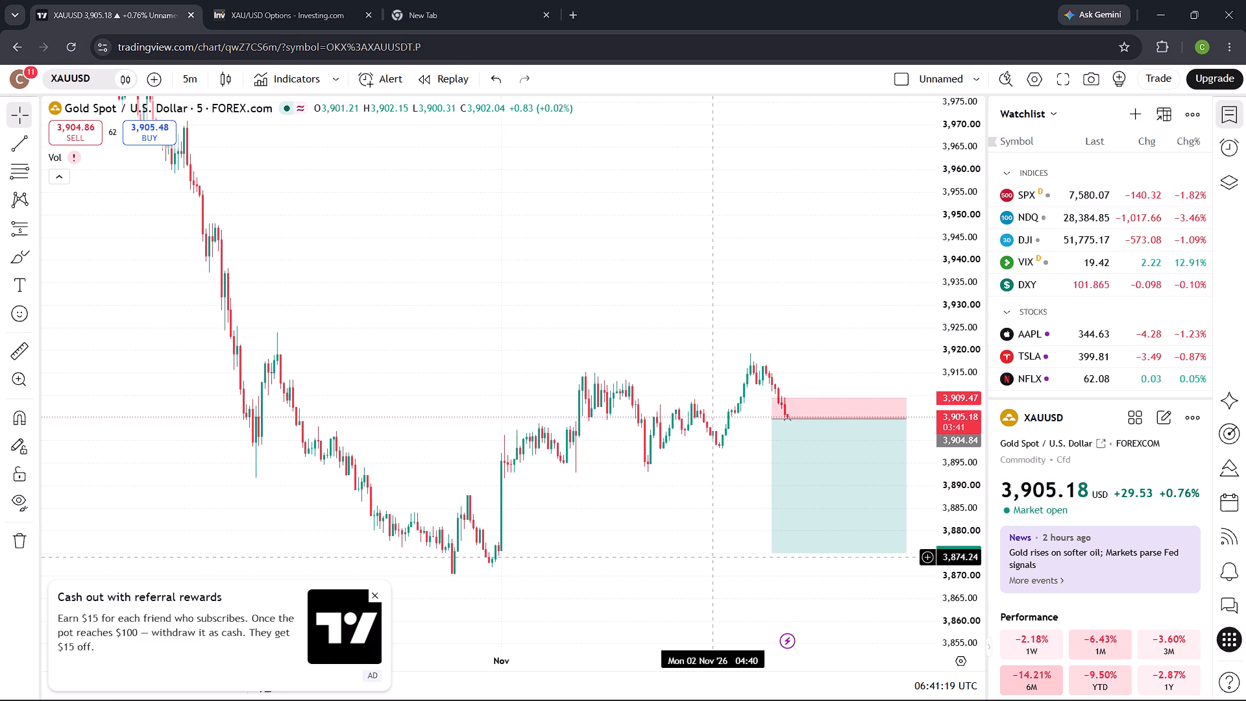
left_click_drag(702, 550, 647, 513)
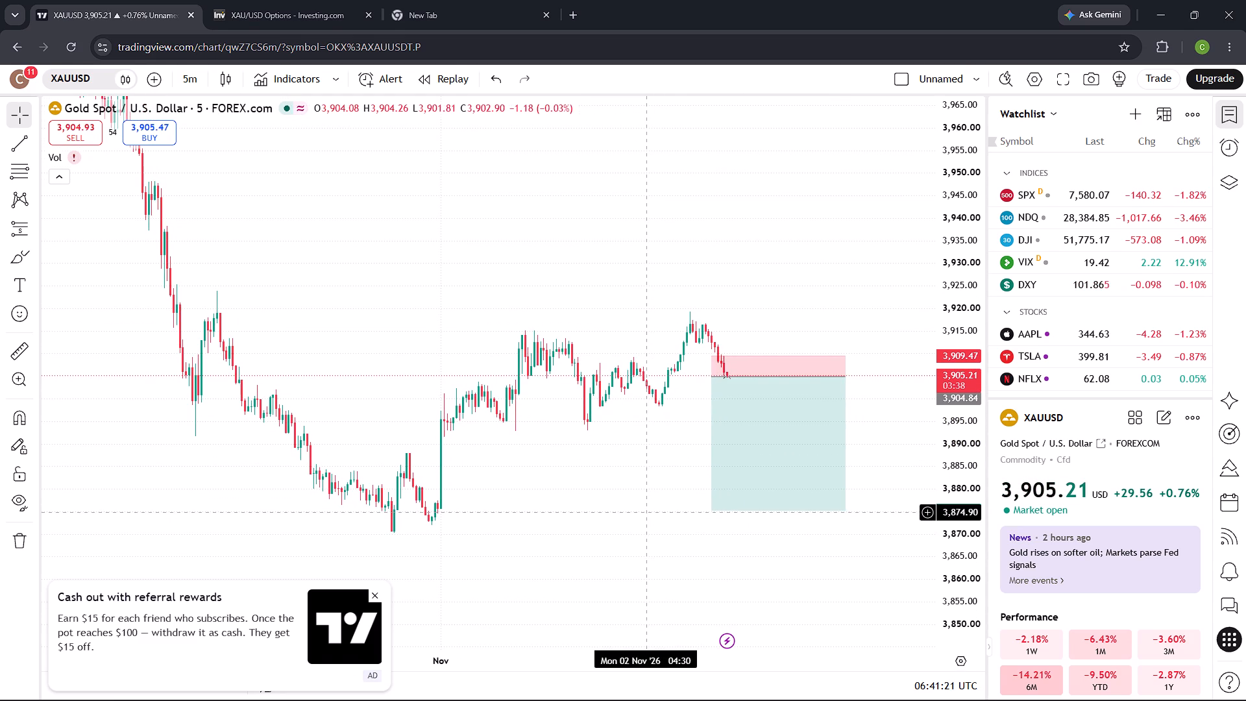
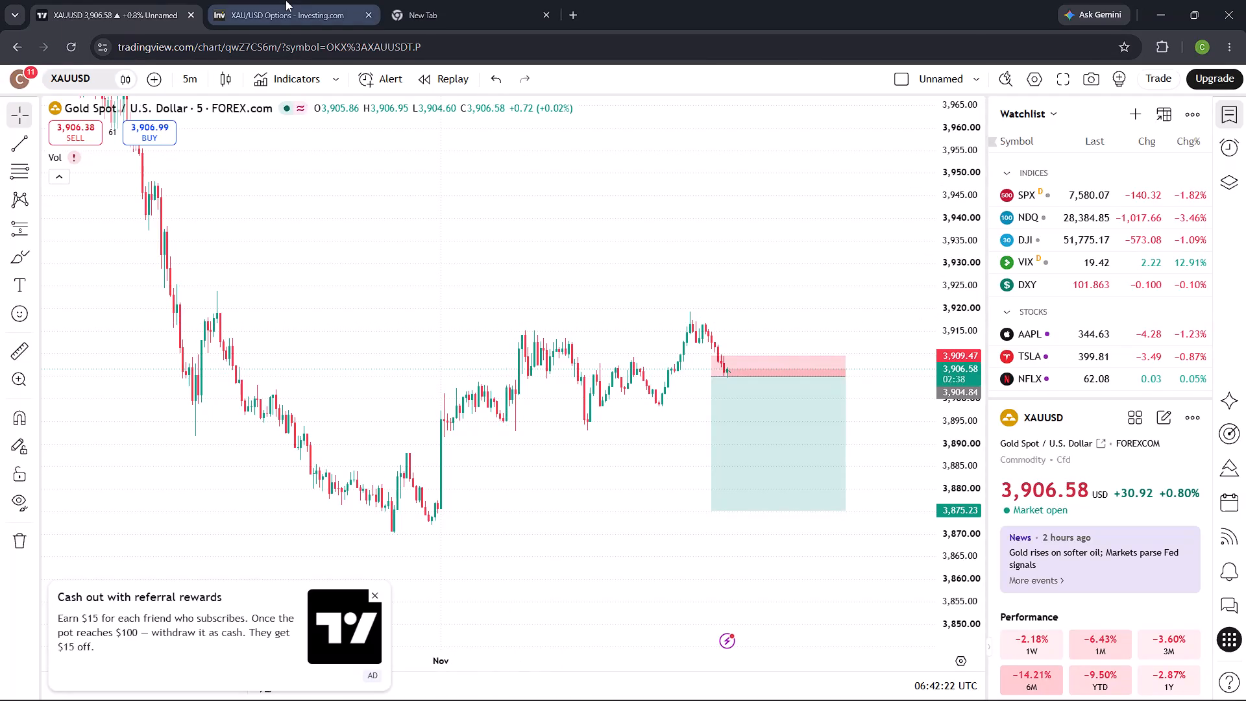
Recheck the XAU/USD options table on the open Investing.com page.
left_click(286, 0)
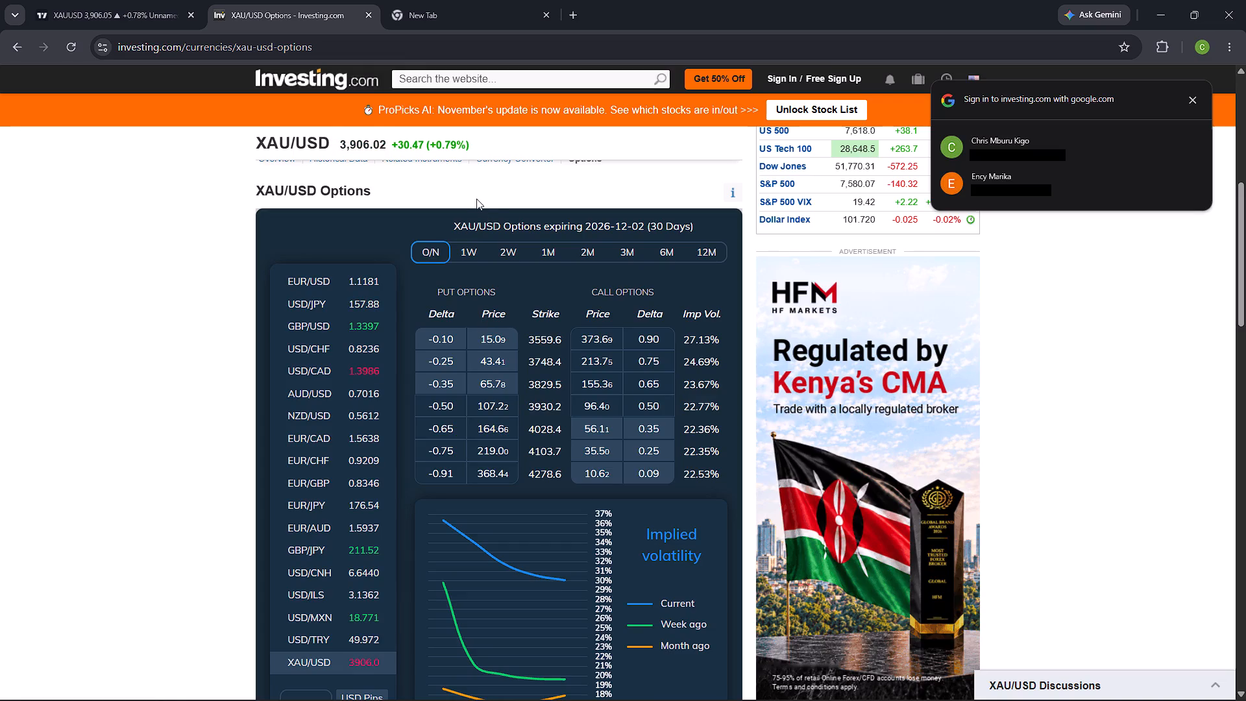
Search Google for "sentiment" in the blank browser tab.
left_click(466, 20)
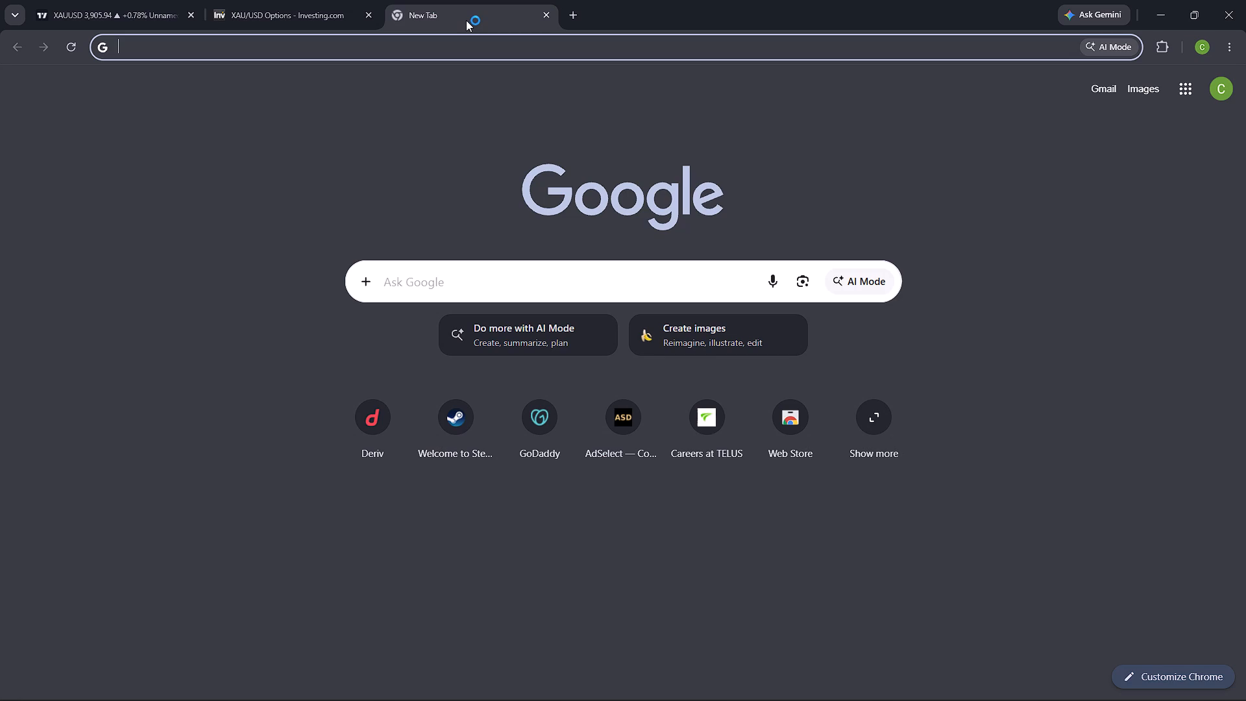
left_click(404, 278)
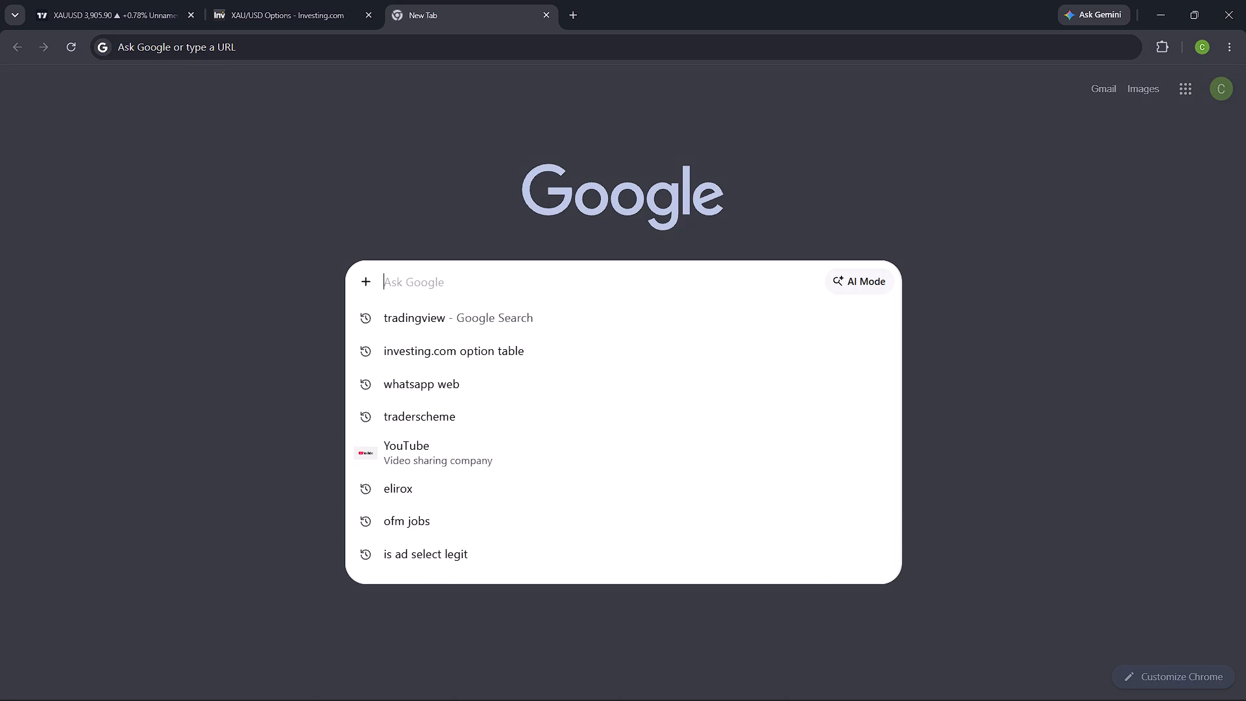
type("se")
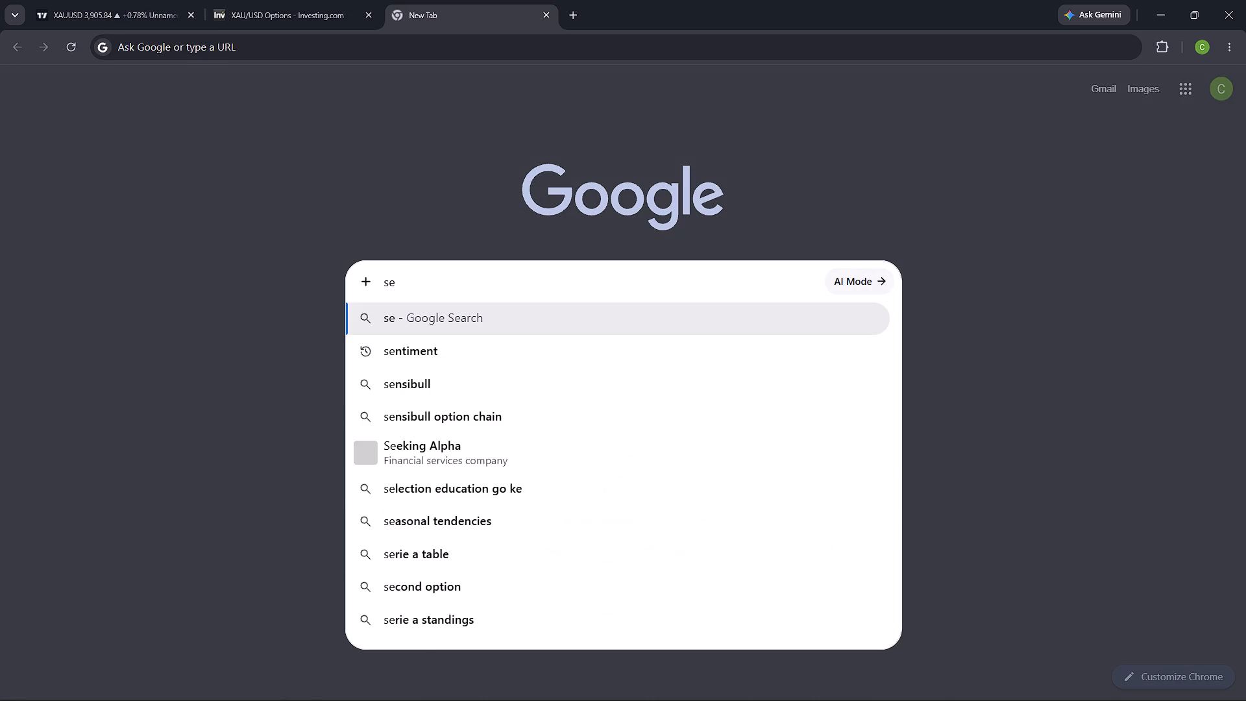
key("n")
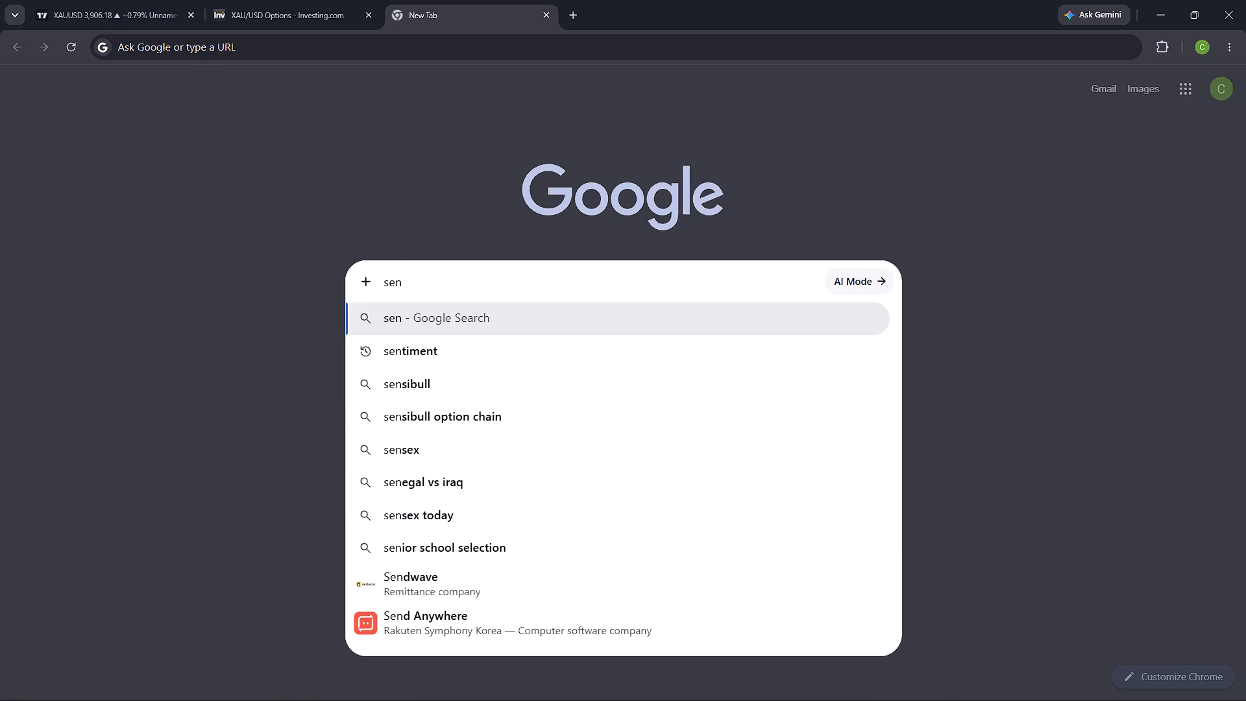
left_click(421, 346)
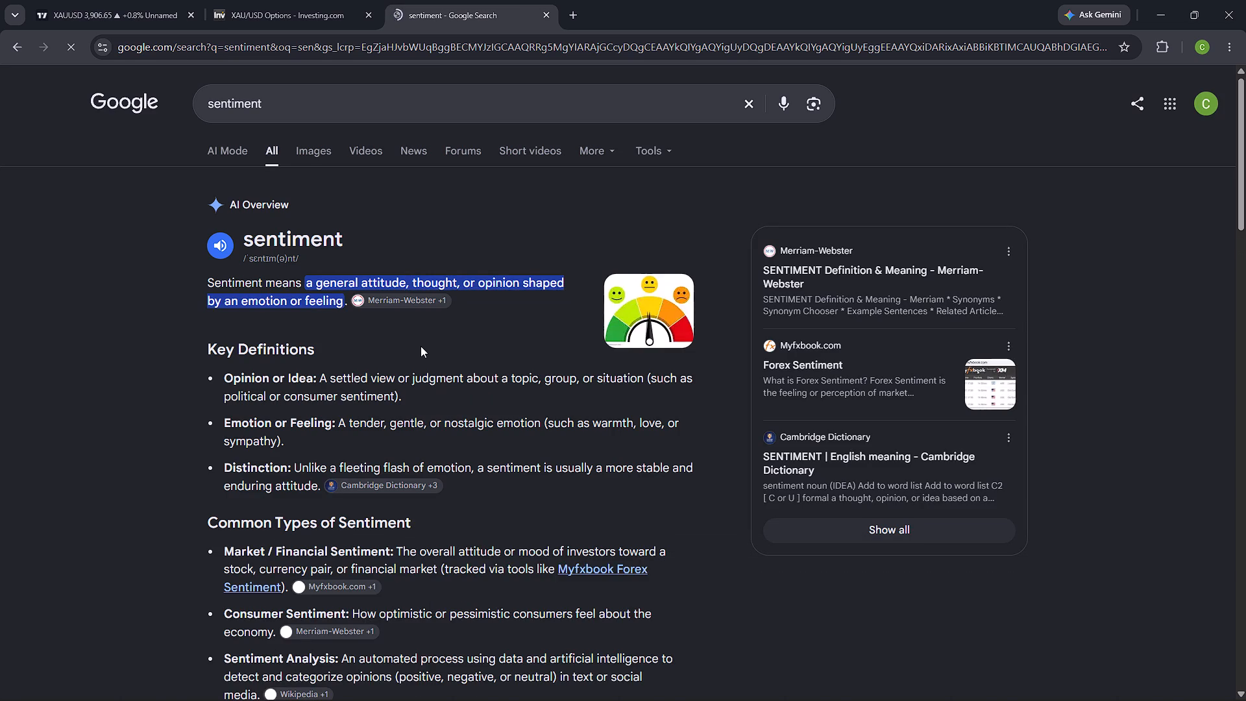
Open Myfxbook's Forex Sentiment page from the search results.
scroll(400, 338, "down", 4)
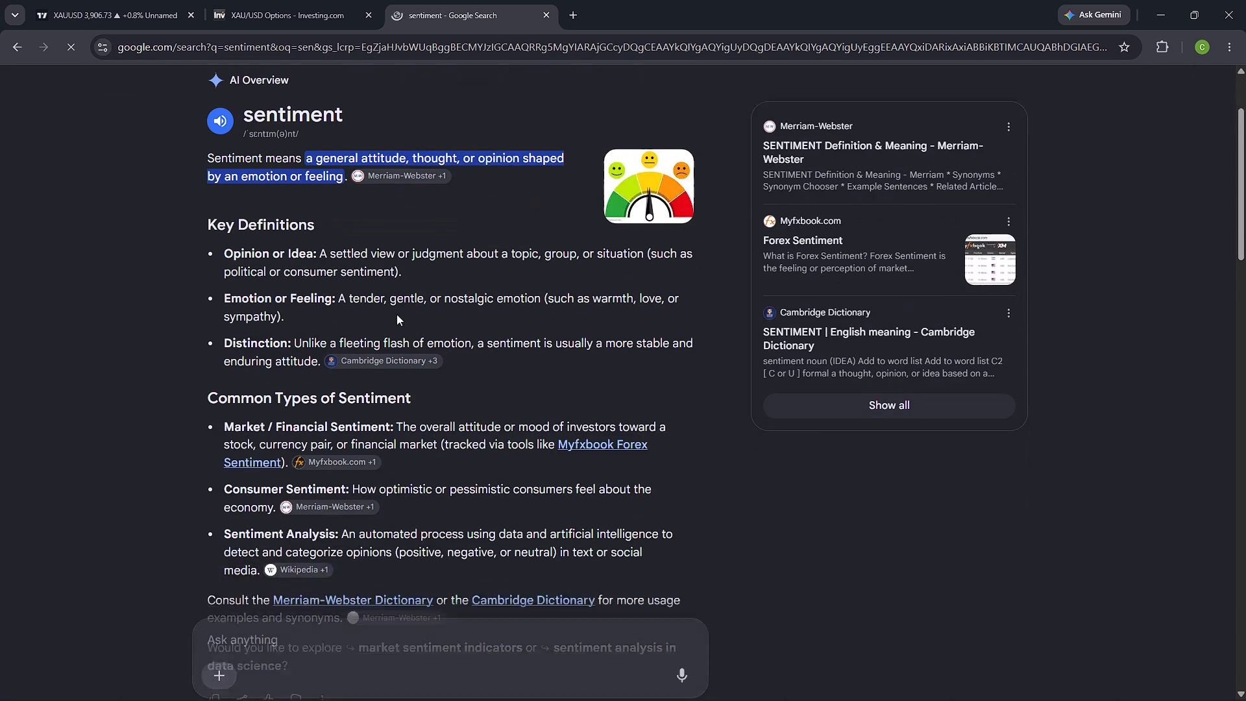
scroll(397, 314, "down", 14)
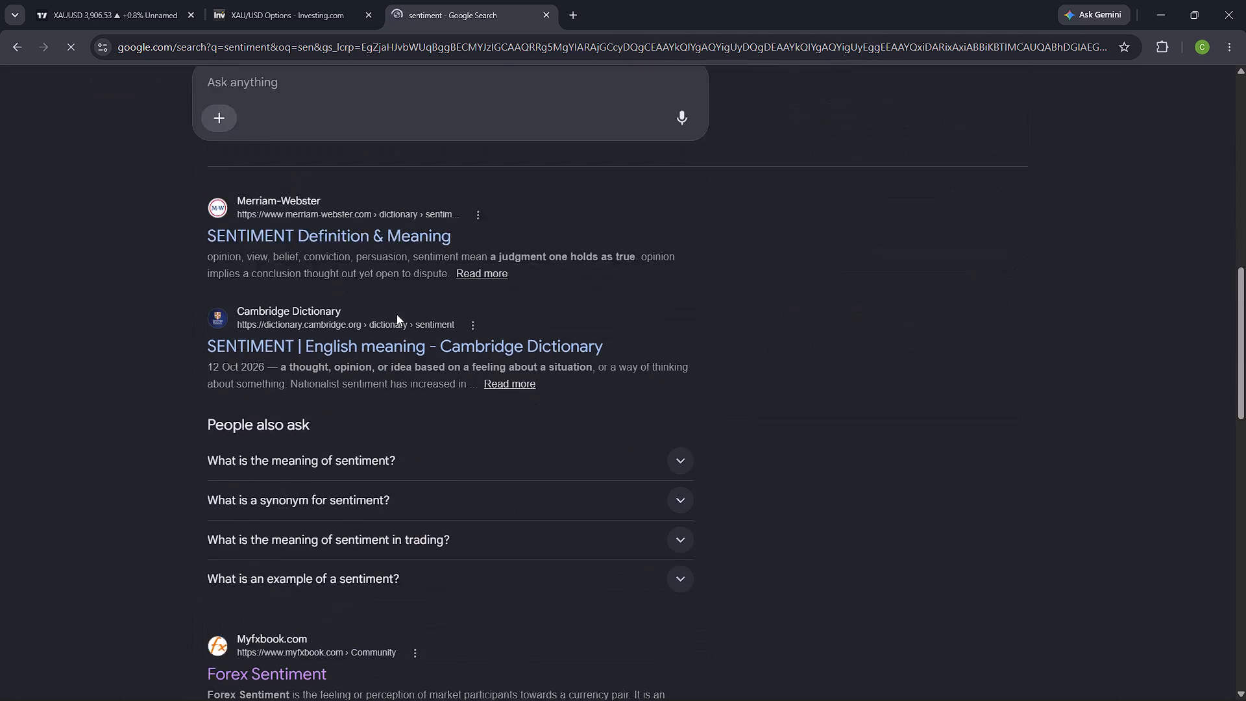
scroll(397, 314, "down", 3)
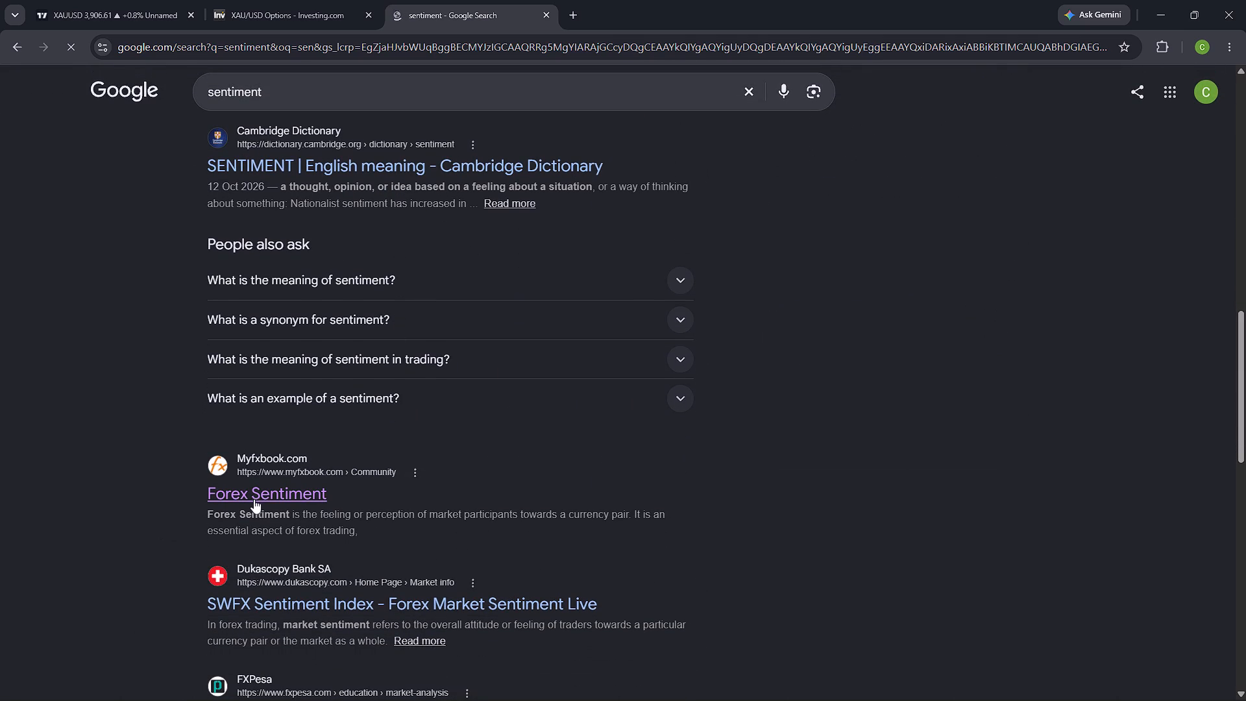
left_click(256, 498)
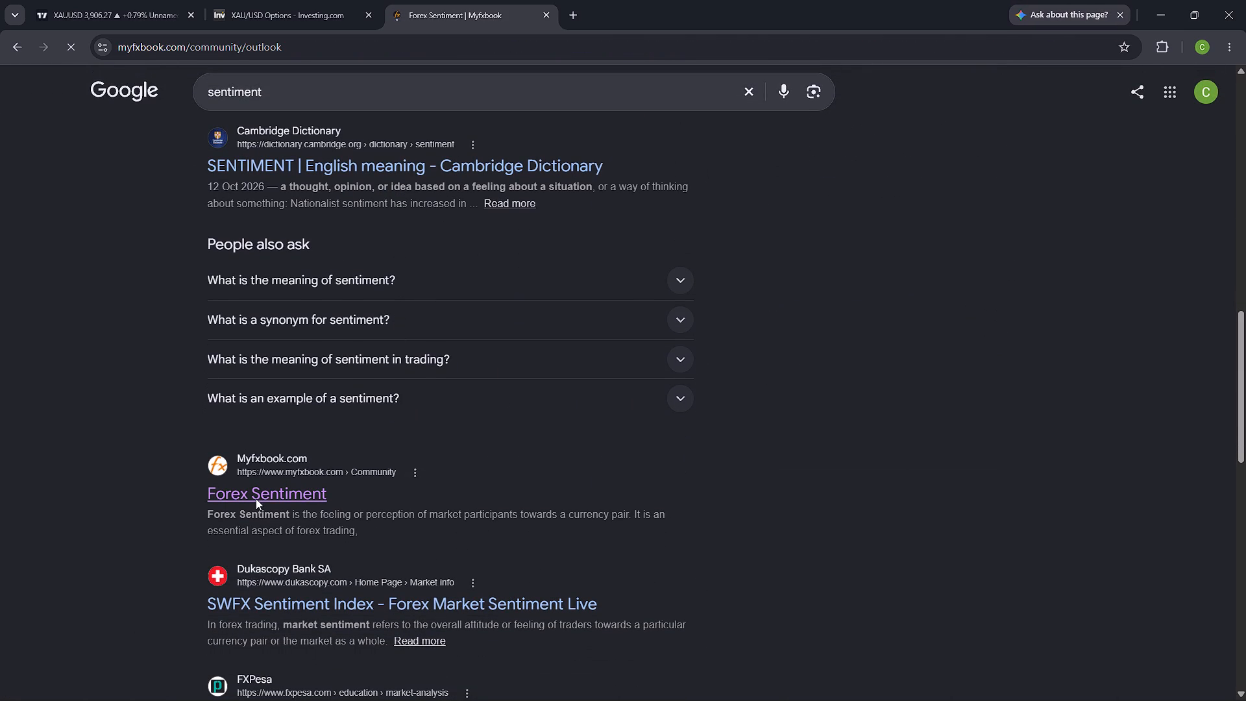
left_click(256, 498)
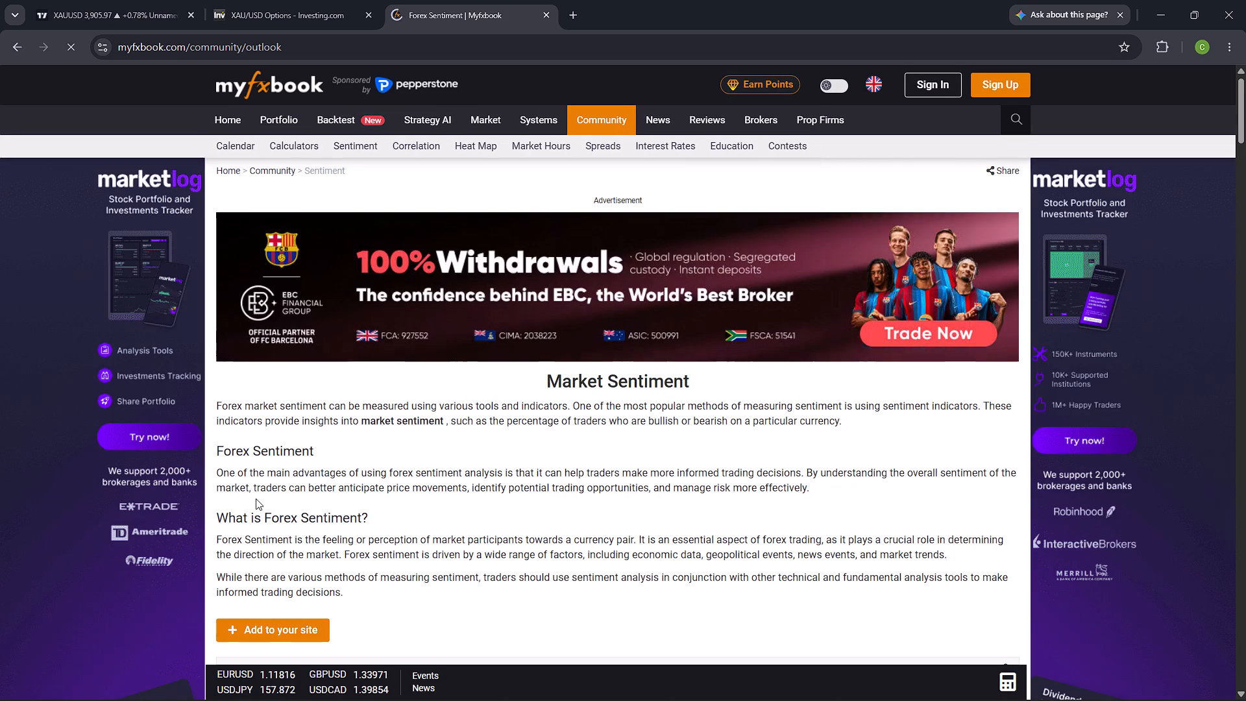
Find the XAUUSD row in Myfxbook's community sentiment table, dismissing the advert overlay on the way.
scroll(256, 498, "down", 7)
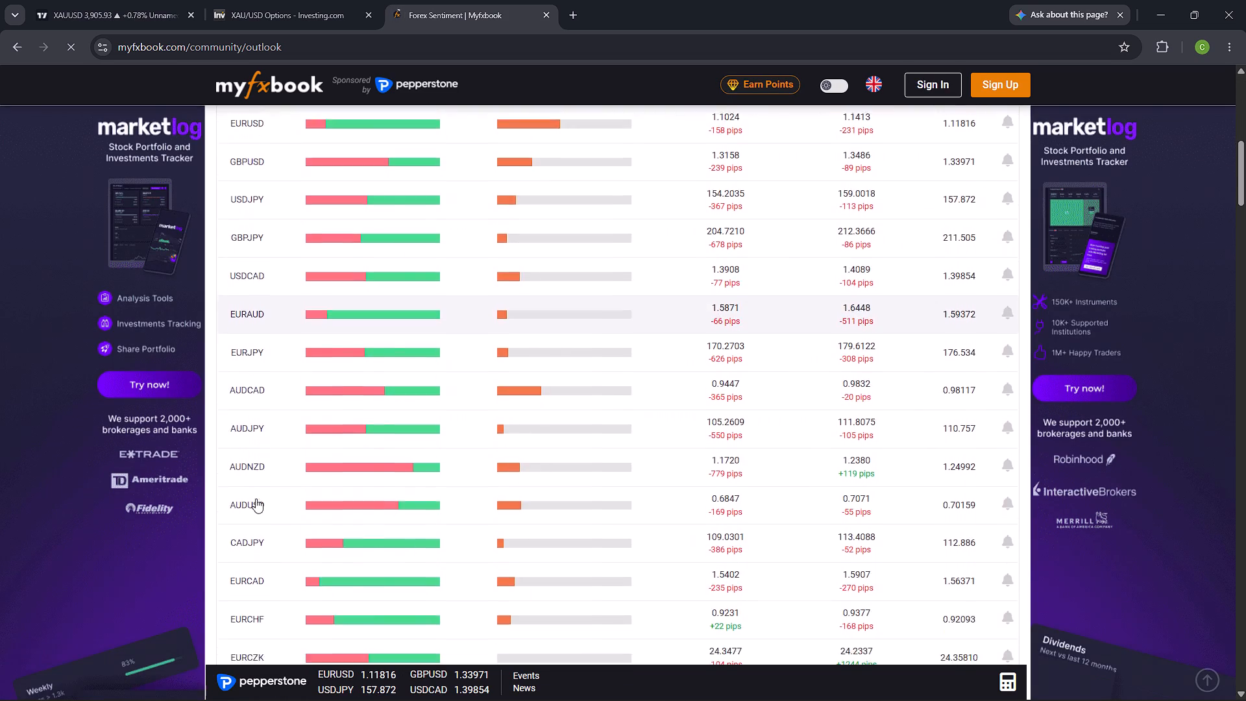
scroll(256, 498, "down", 6)
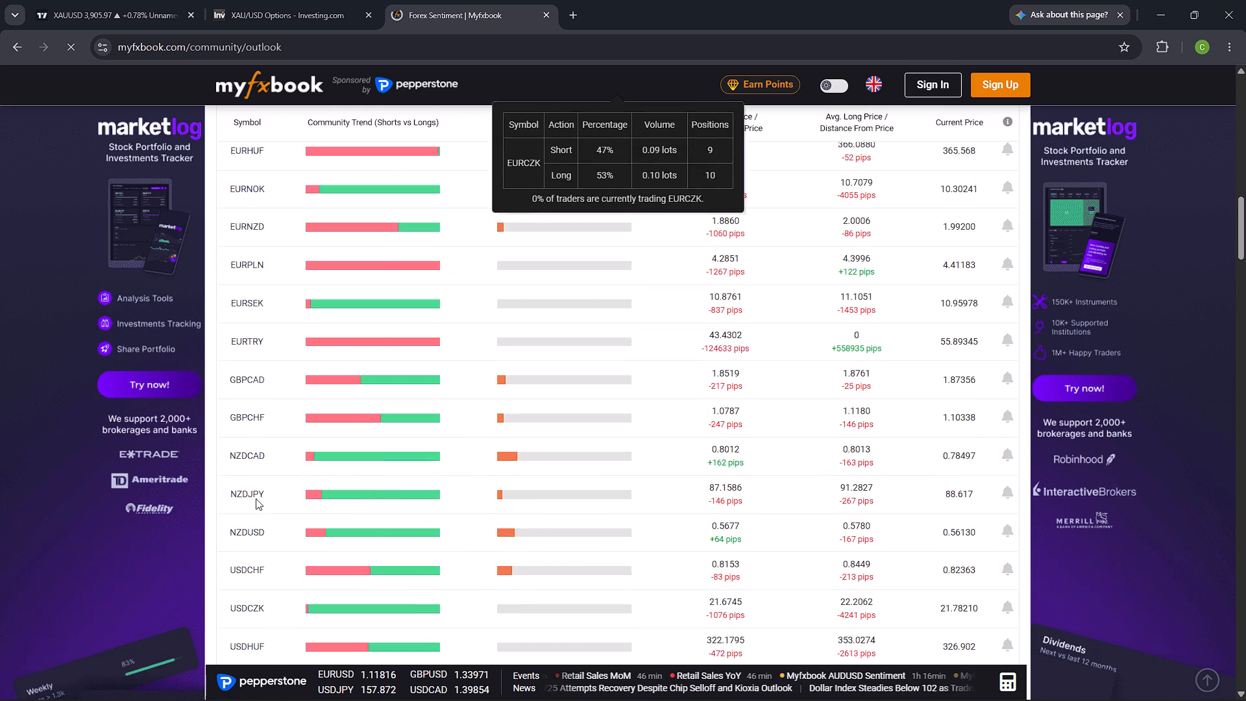
scroll(256, 498, "down", 6)
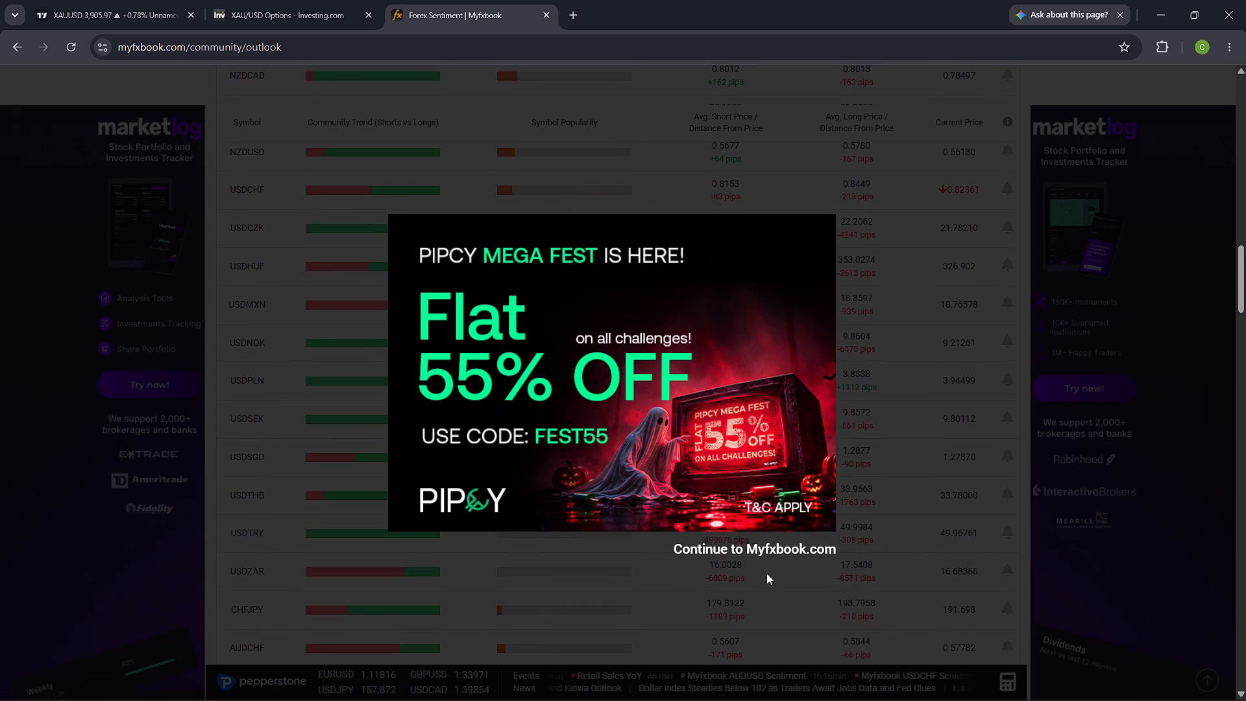
left_click(752, 544)
scroll(752, 544, "down", 6)
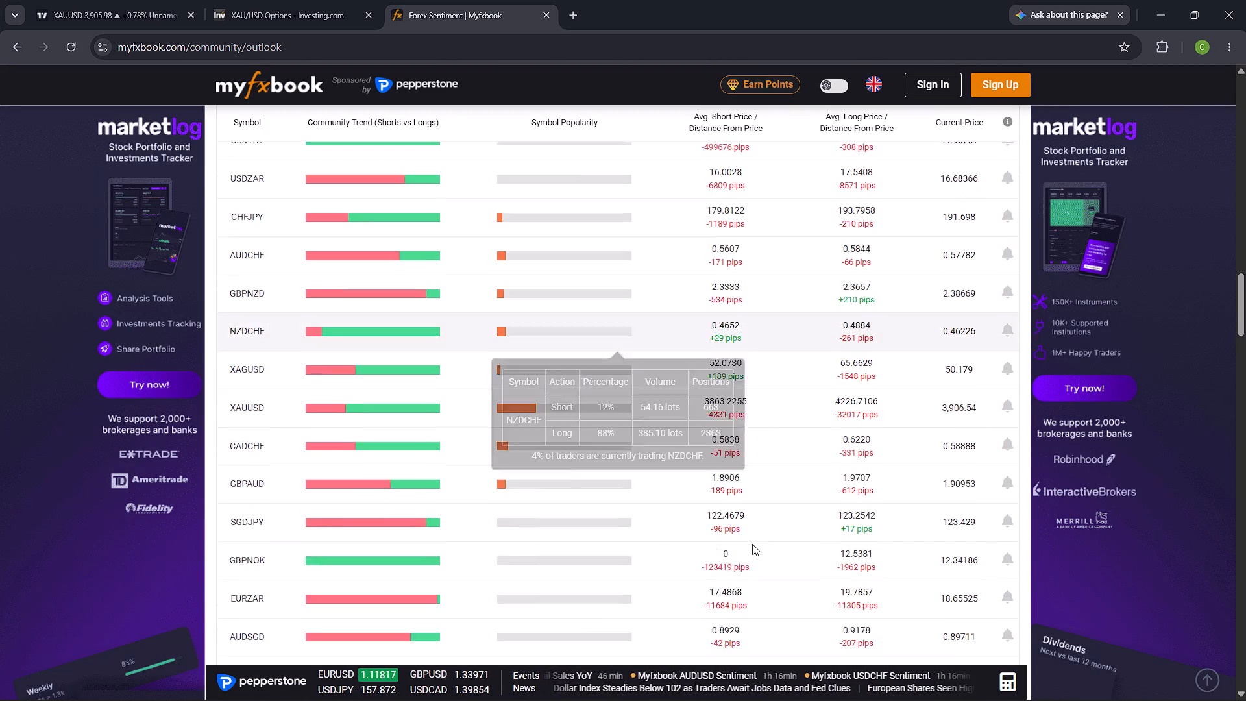
scroll(752, 544, "down", 1)
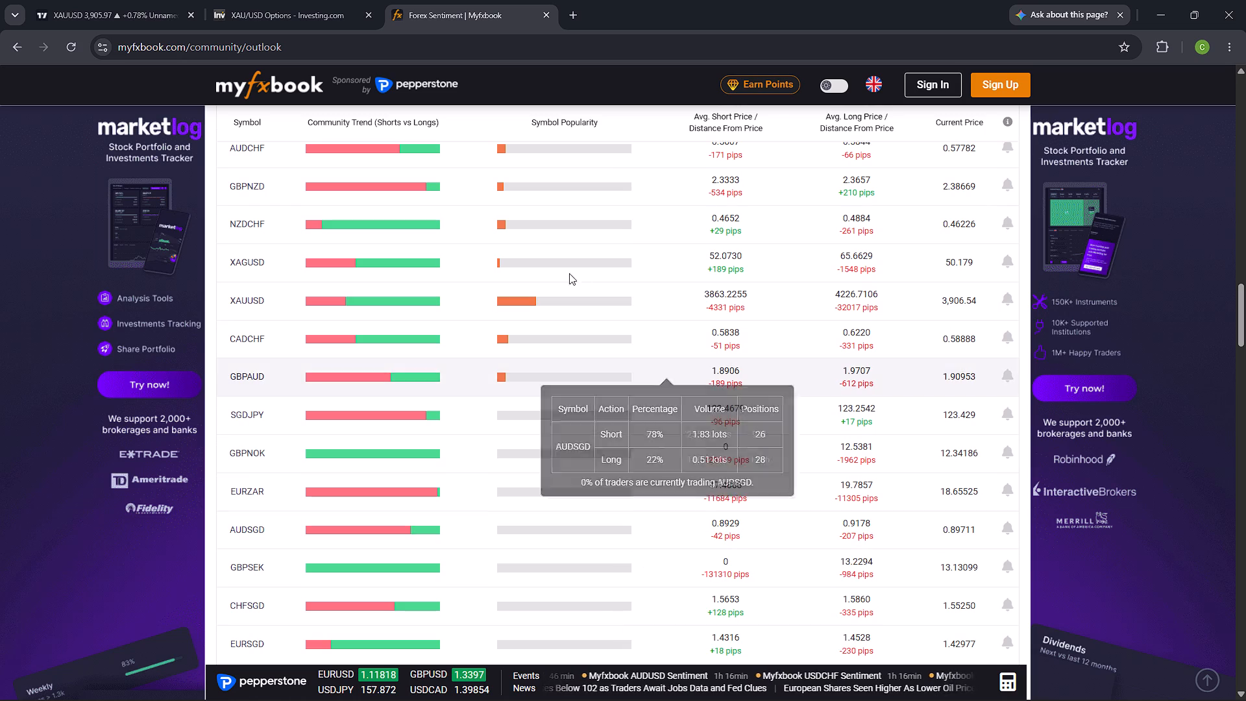
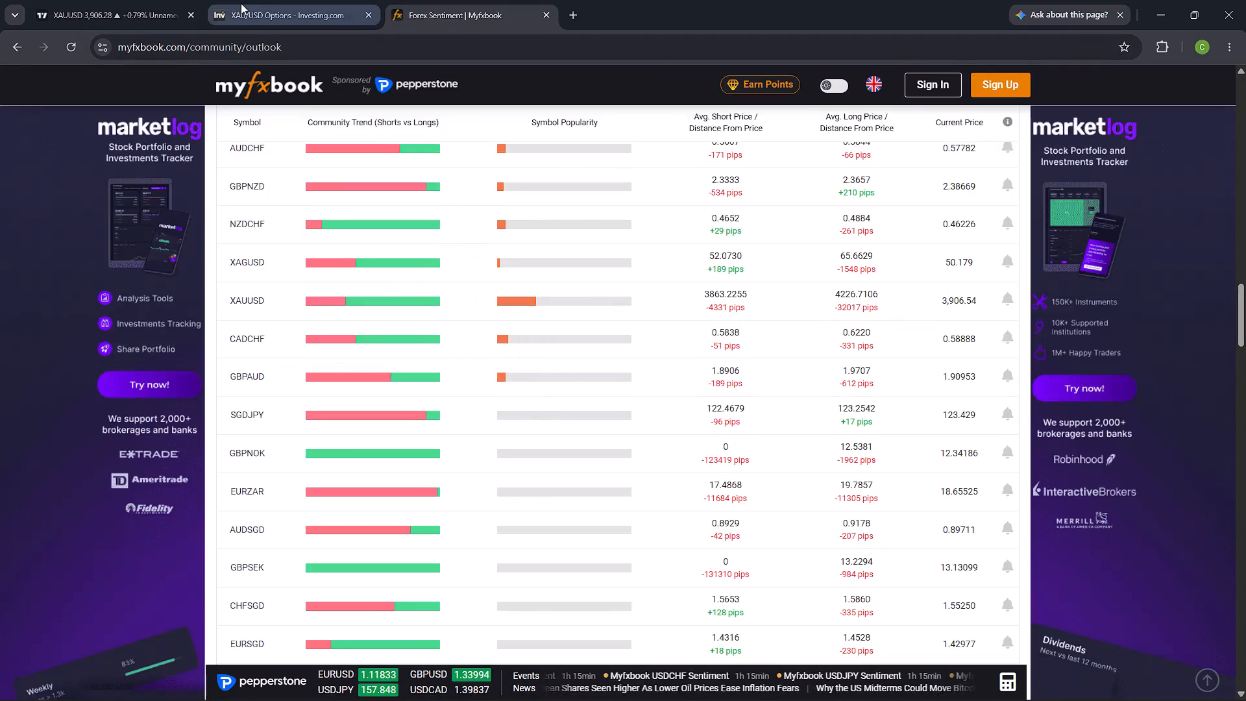
Revisit the XAU/USD options page on Investing.com, ending back on the XAUUSD 5-minute chart in TradingView.
left_click(241, 3)
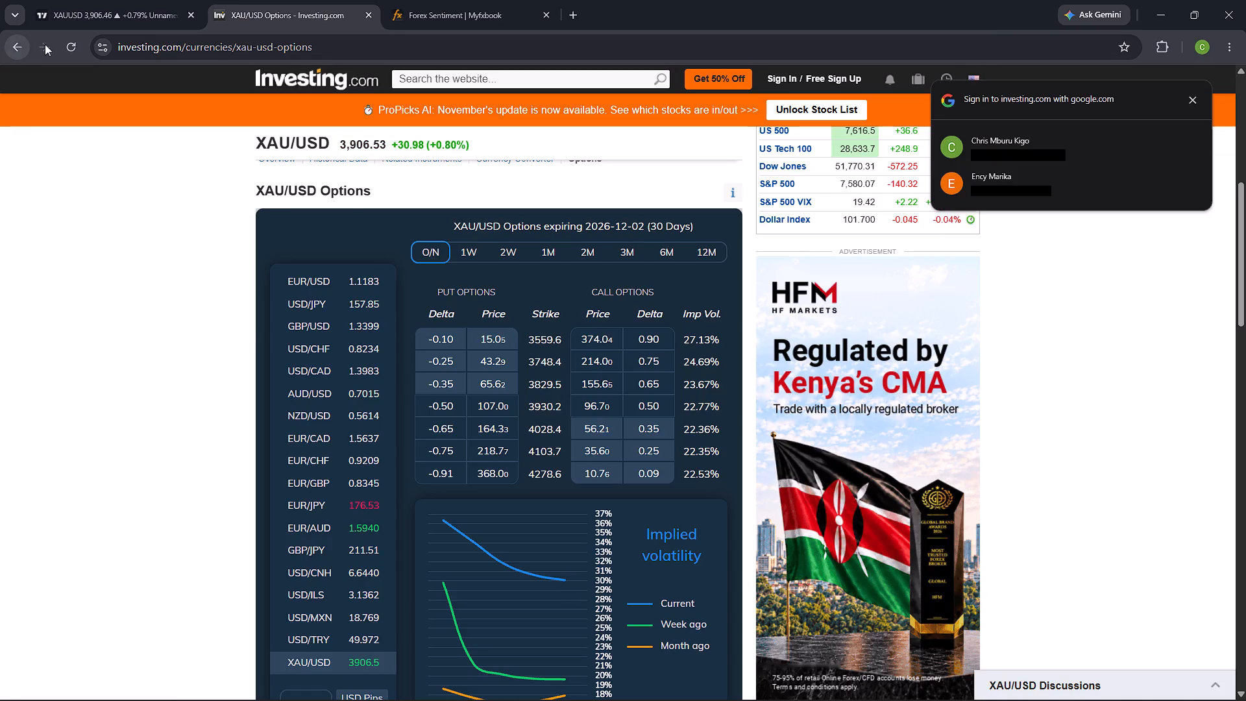
left_click(69, 24)
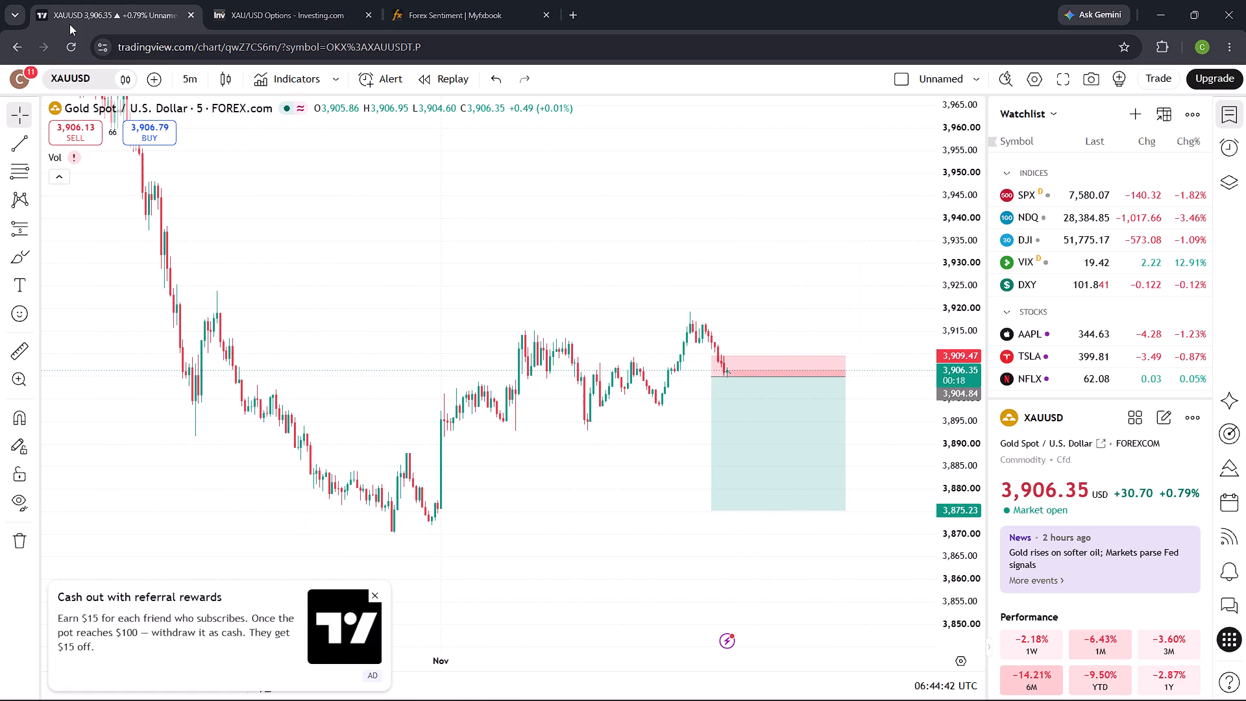
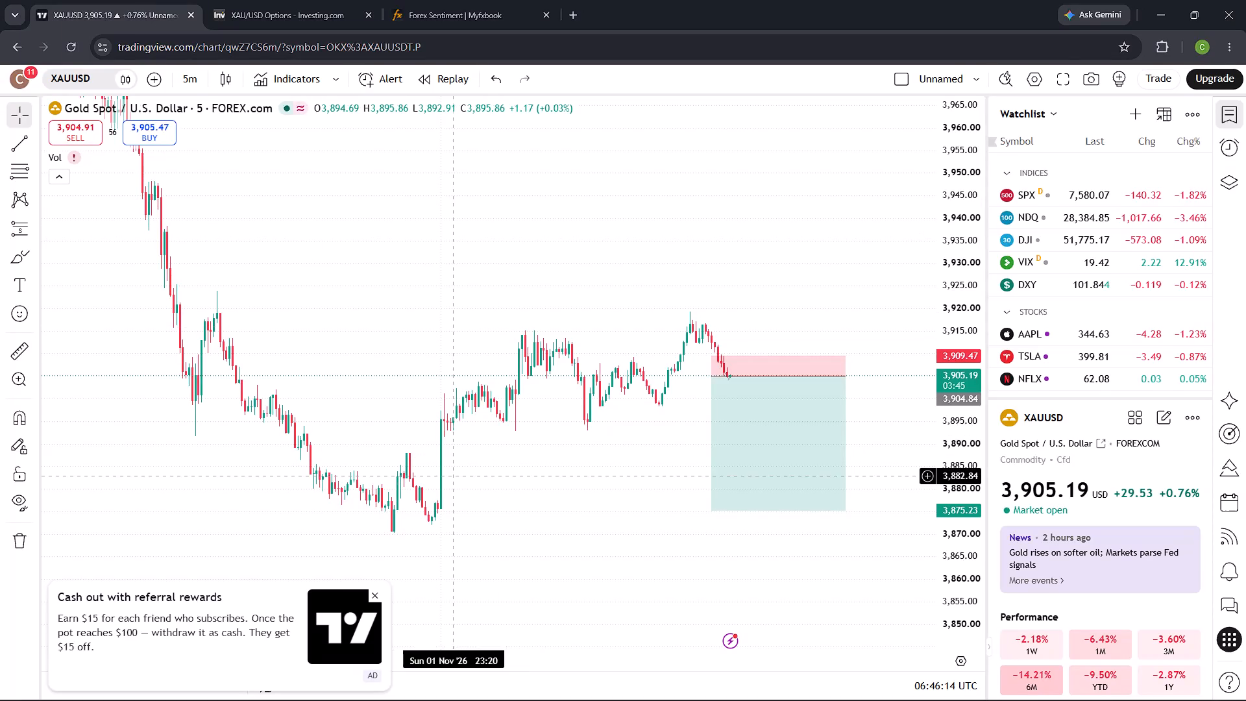
Draw a rectangle zone over the late-October lows, from about 3,878 down to 3,870, extending to about 09:45 on 2 November.
left_click(369, 596)
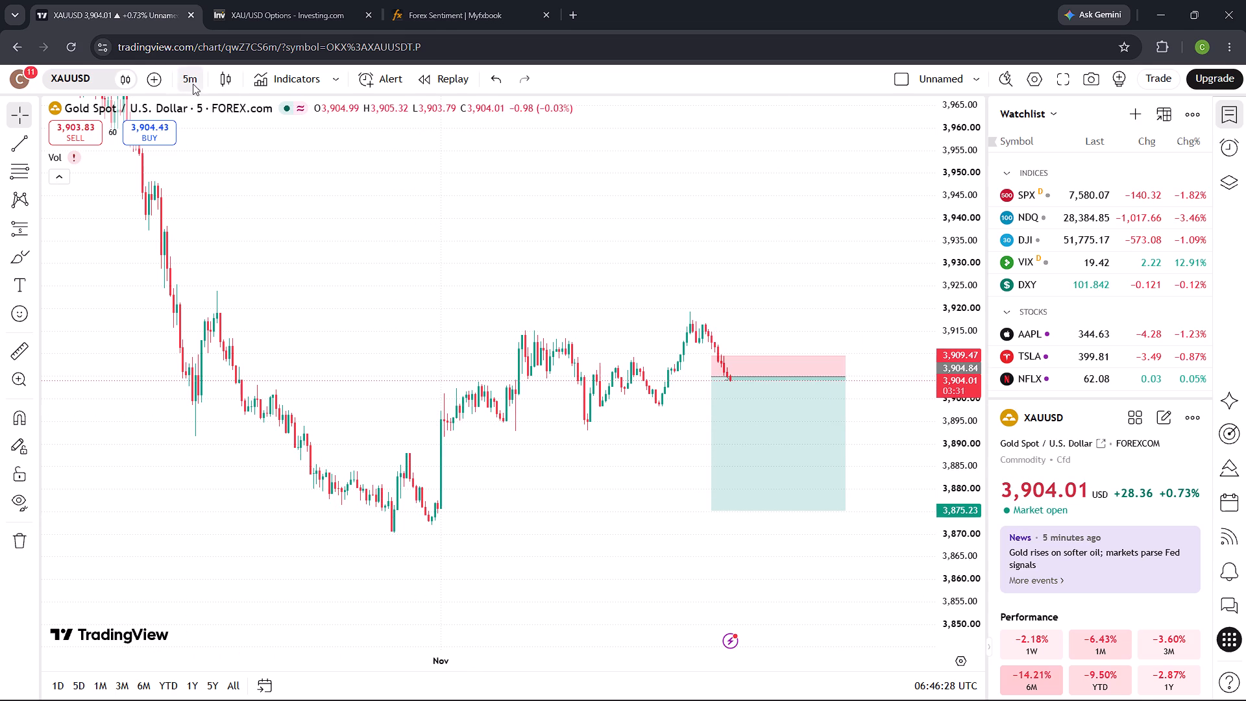
left_click(32, 260)
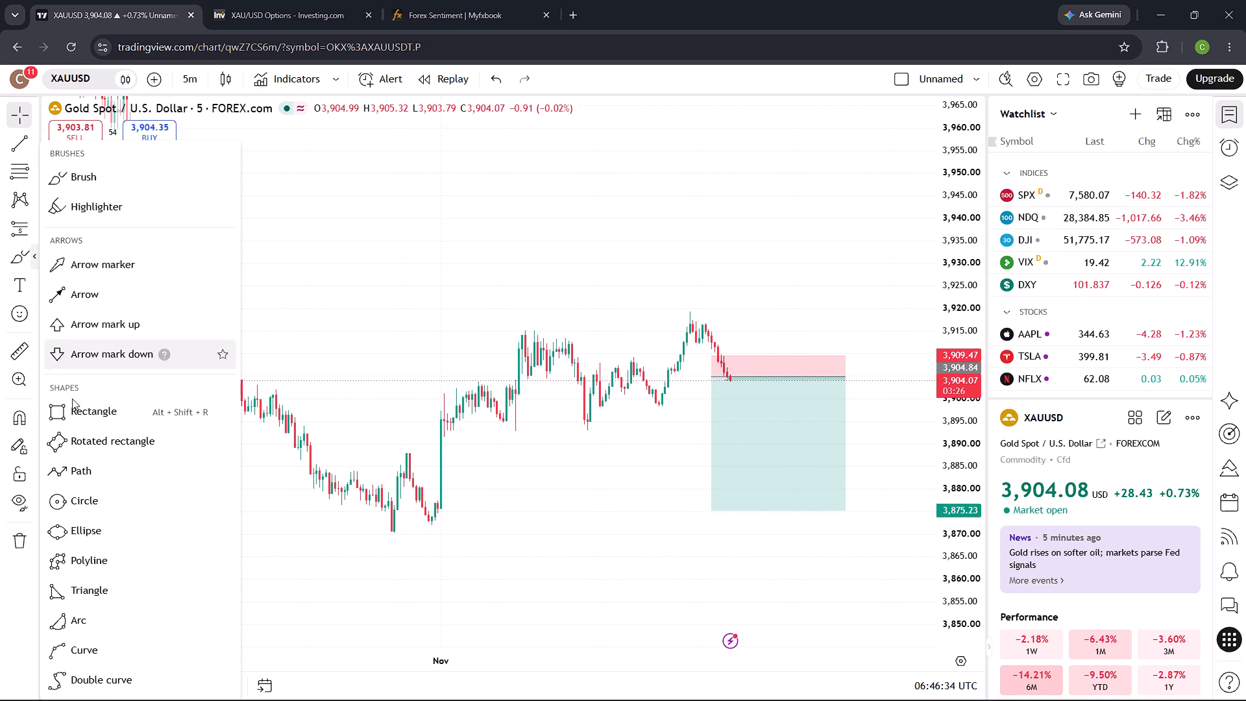
left_click(73, 410)
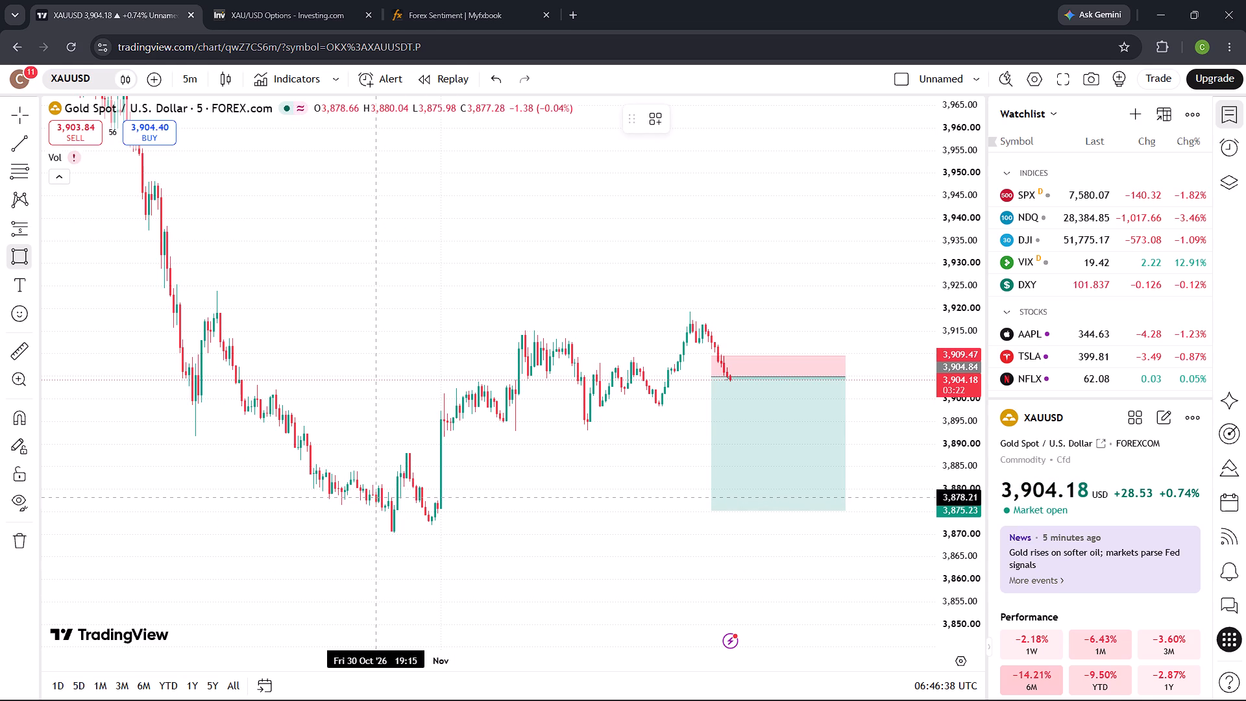
left_click_drag(375, 498, 634, 534)
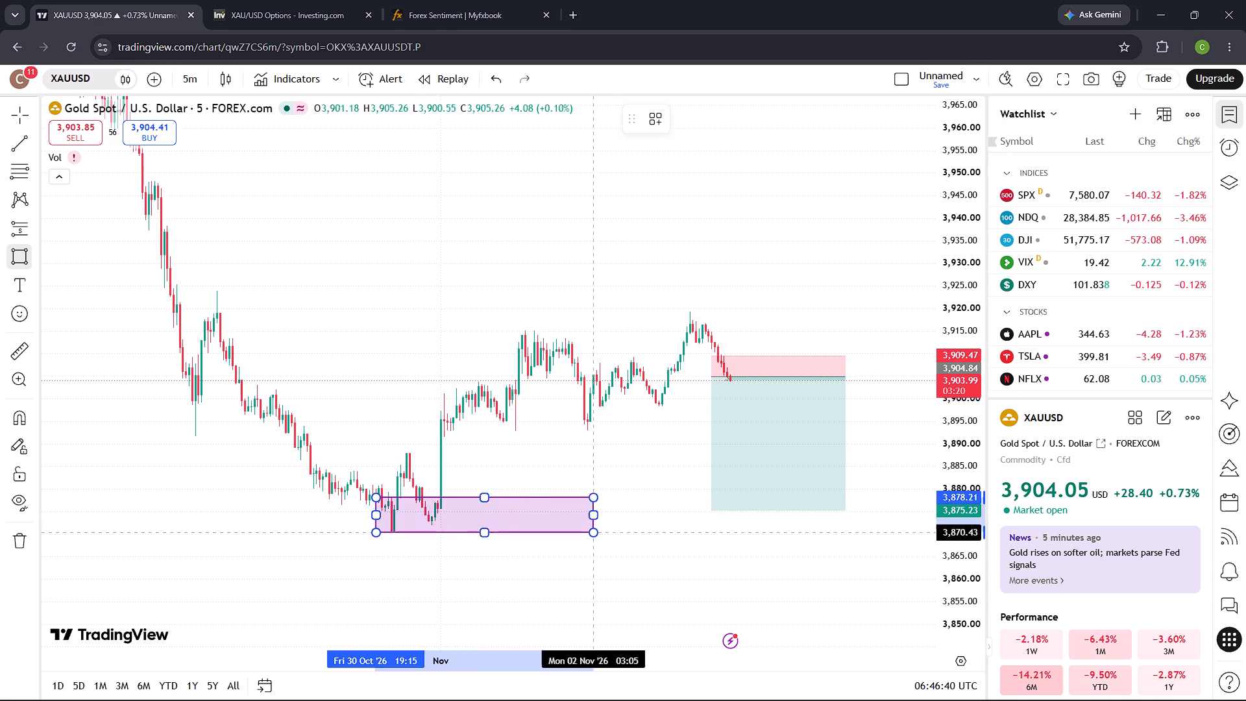
left_click_drag(634, 534, 874, 537)
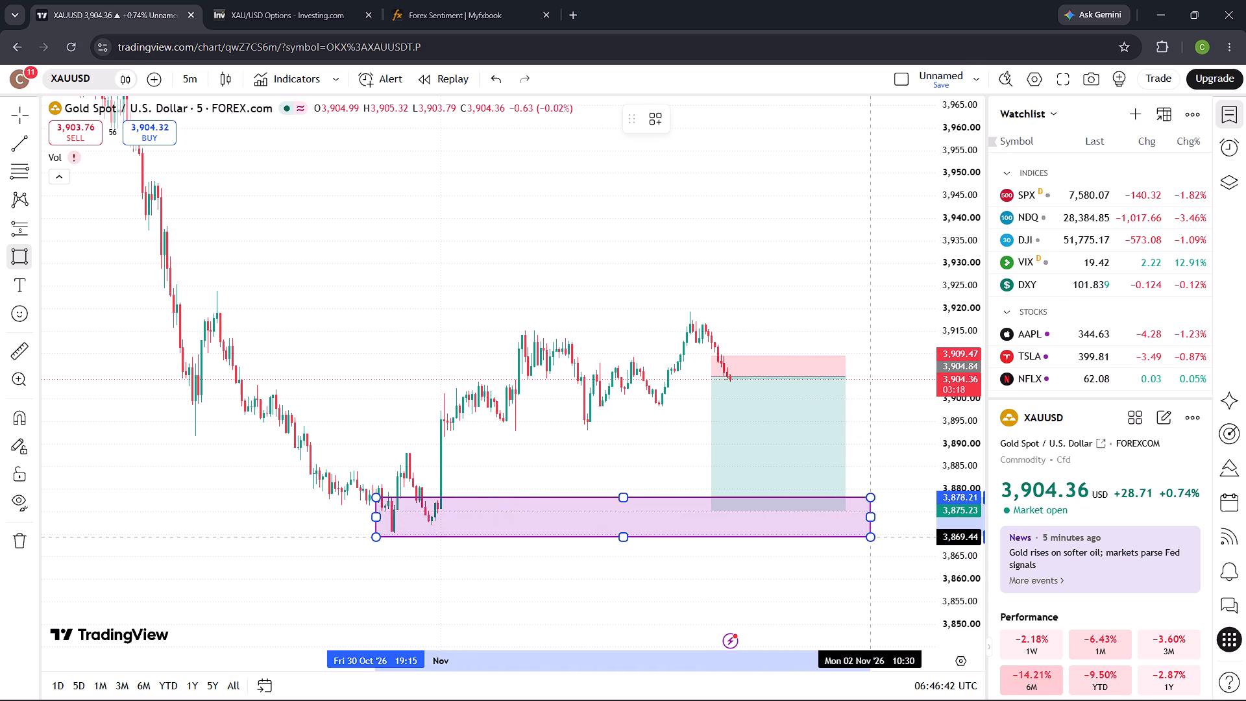
left_click_drag(874, 537, 877, 536)
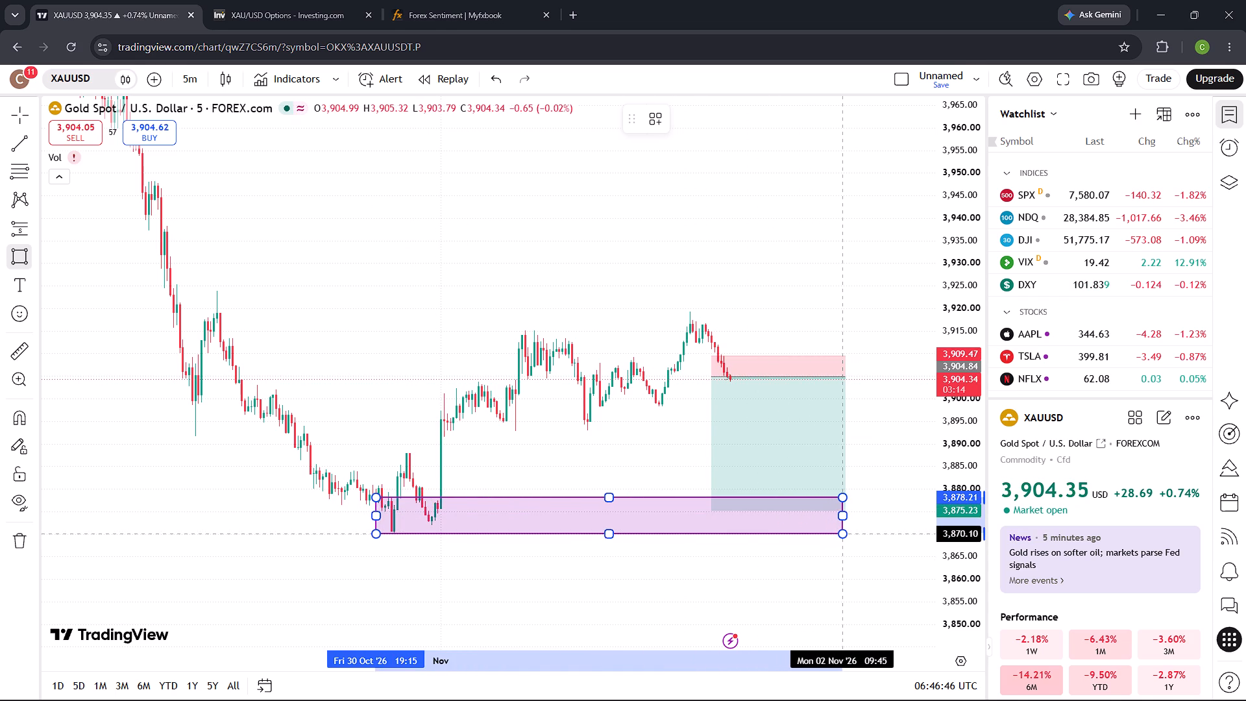
left_click(842, 534)
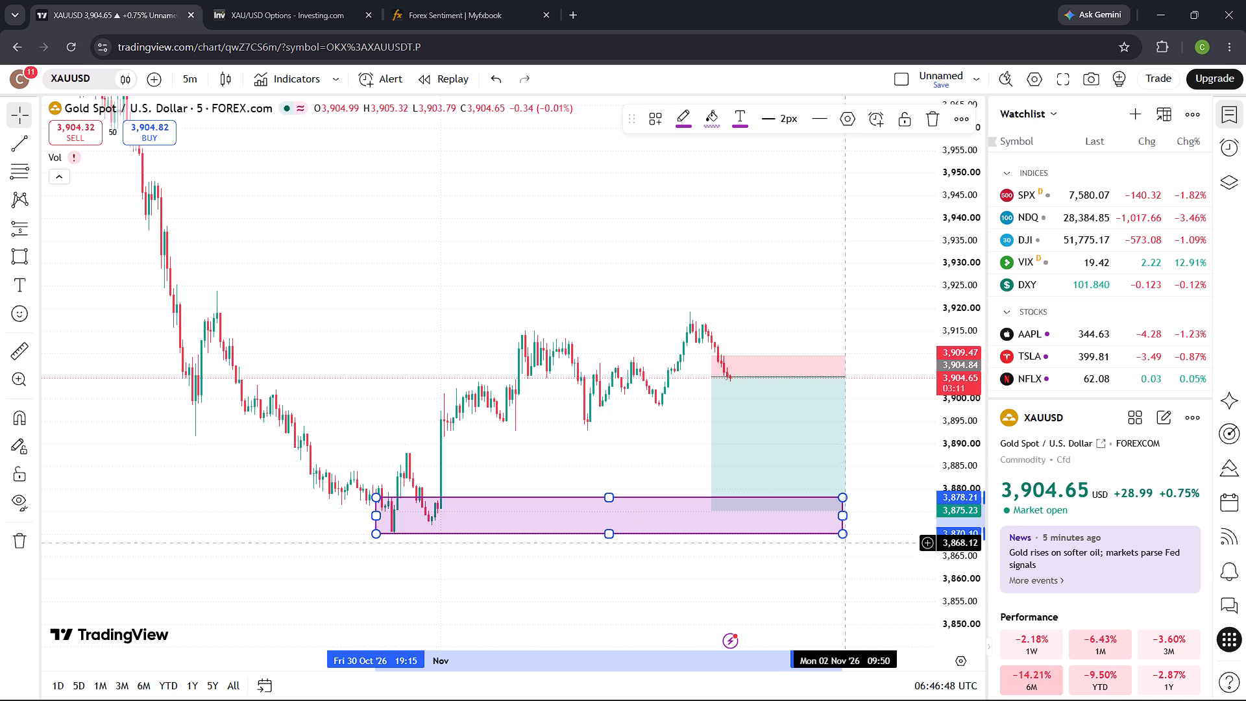
left_click(805, 588)
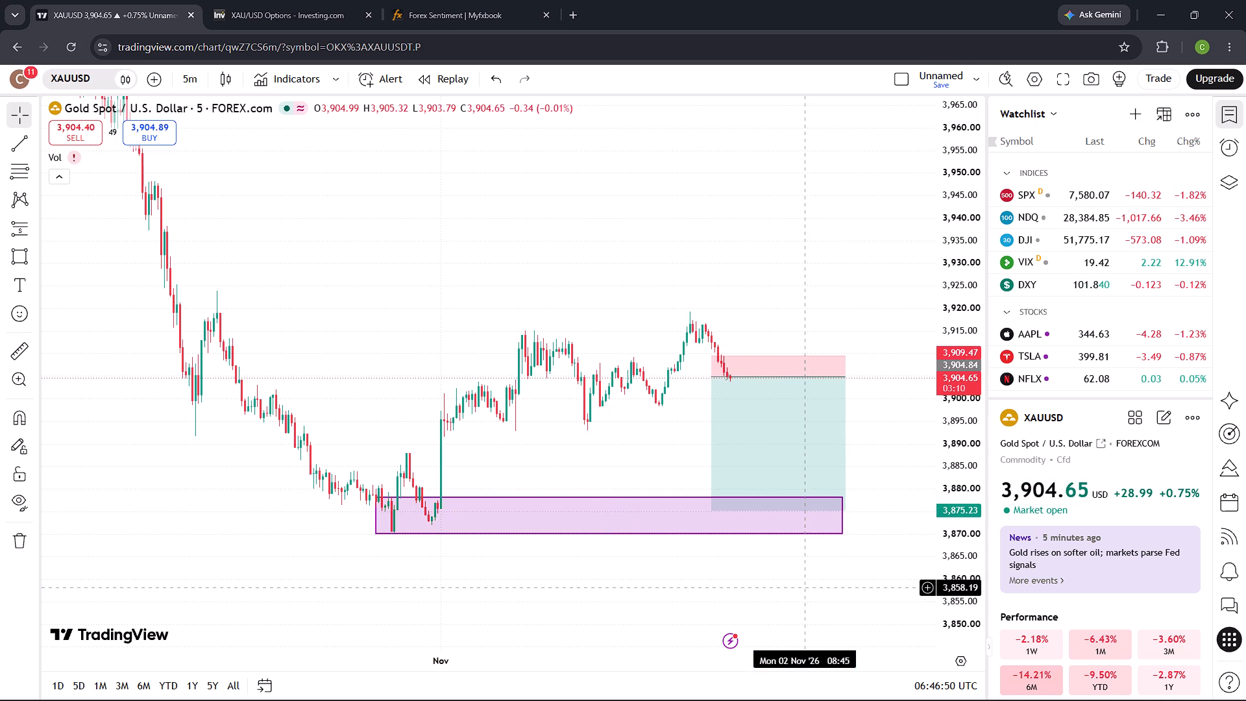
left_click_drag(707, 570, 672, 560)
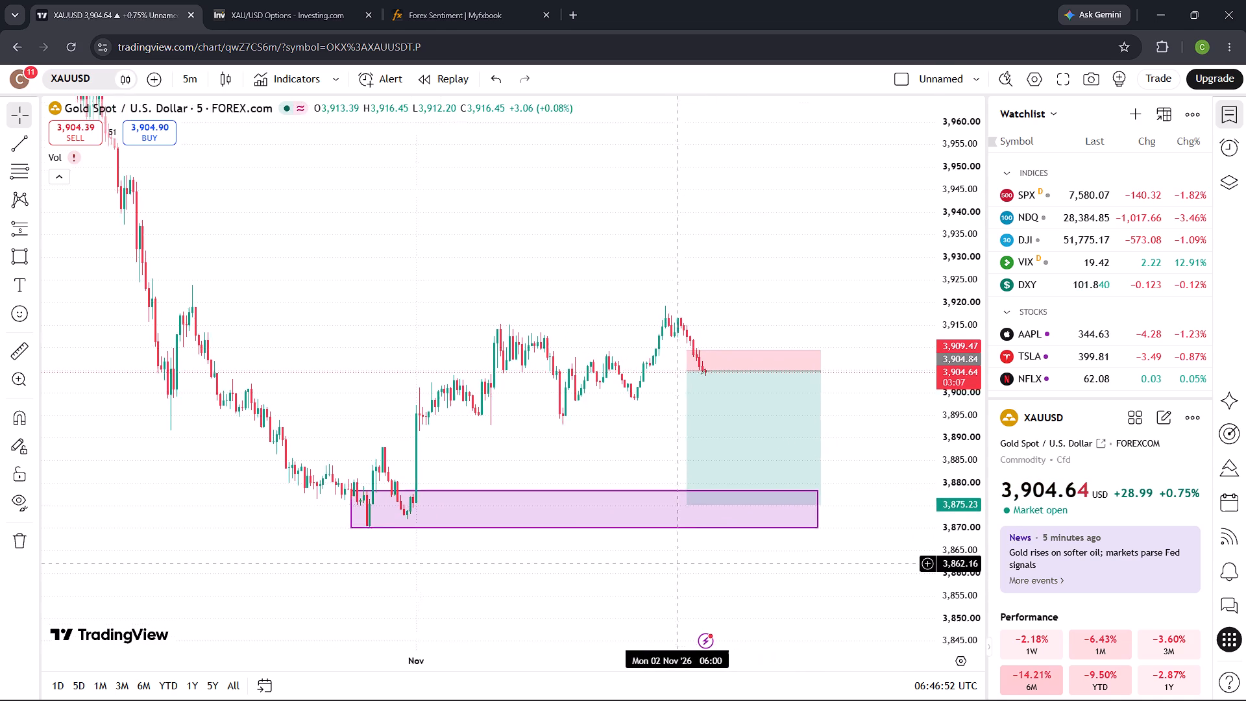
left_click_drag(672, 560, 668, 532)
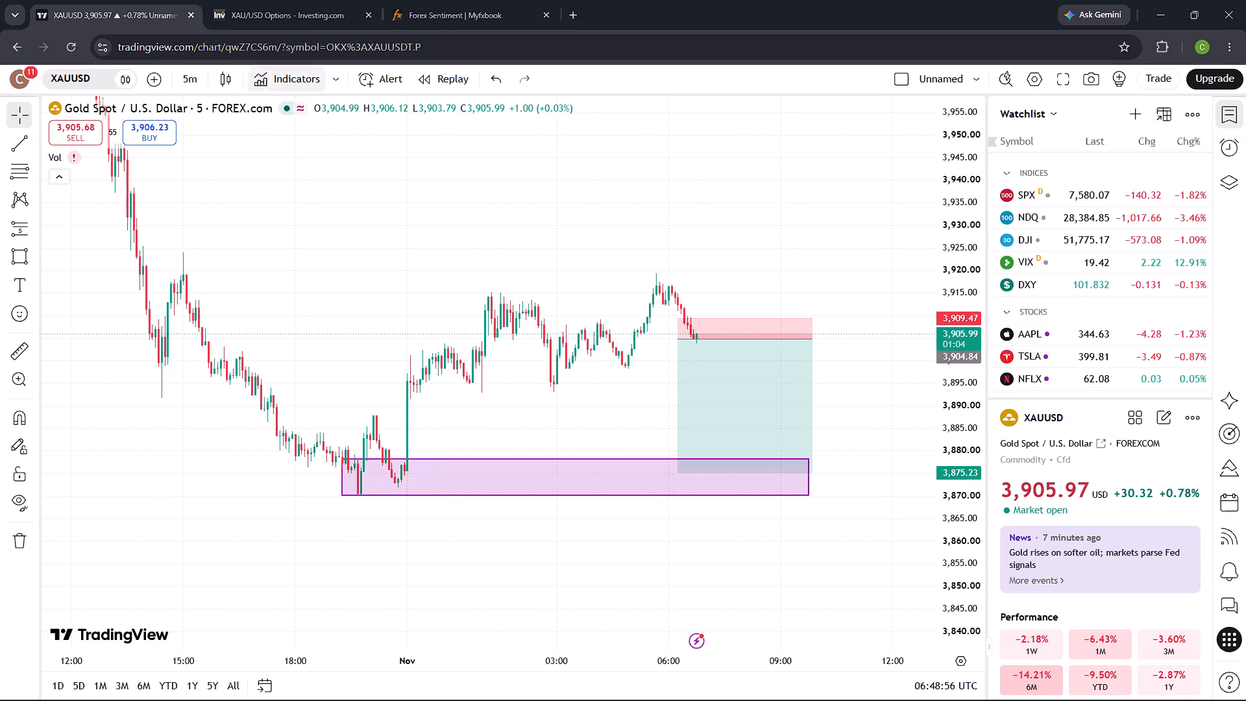
Switch to the XAU/USD options page on Investing.com.
left_click(304, 3)
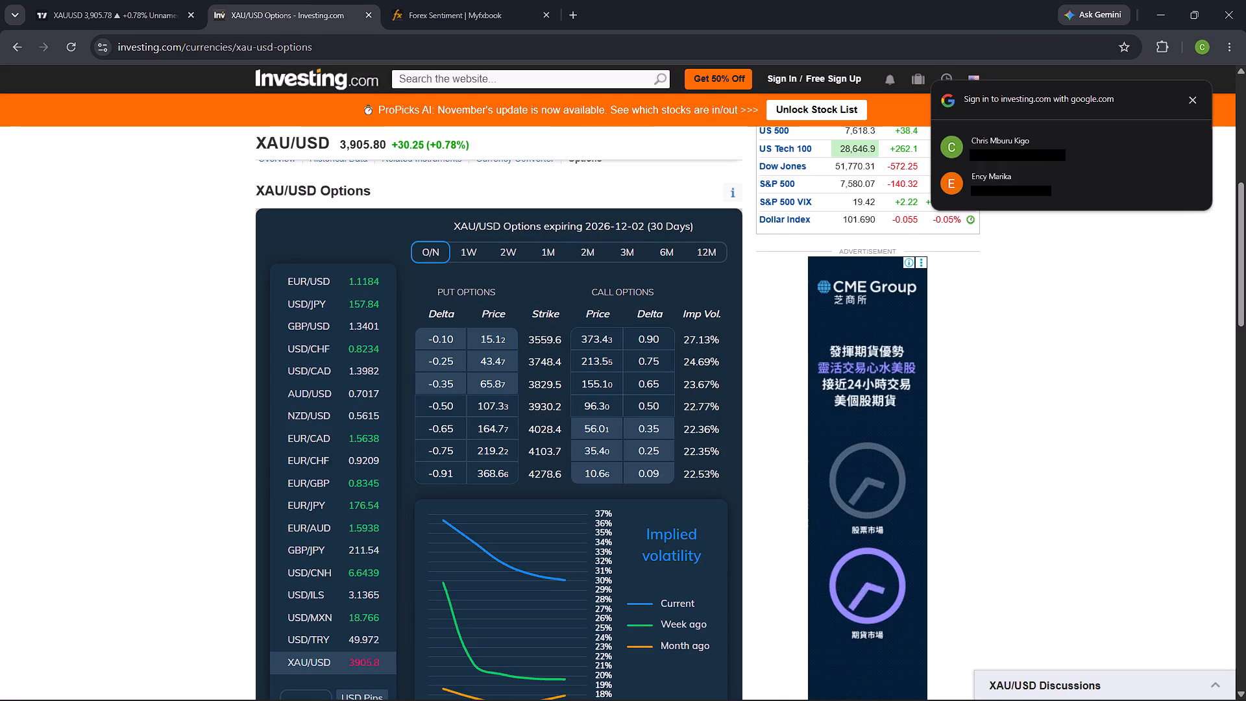
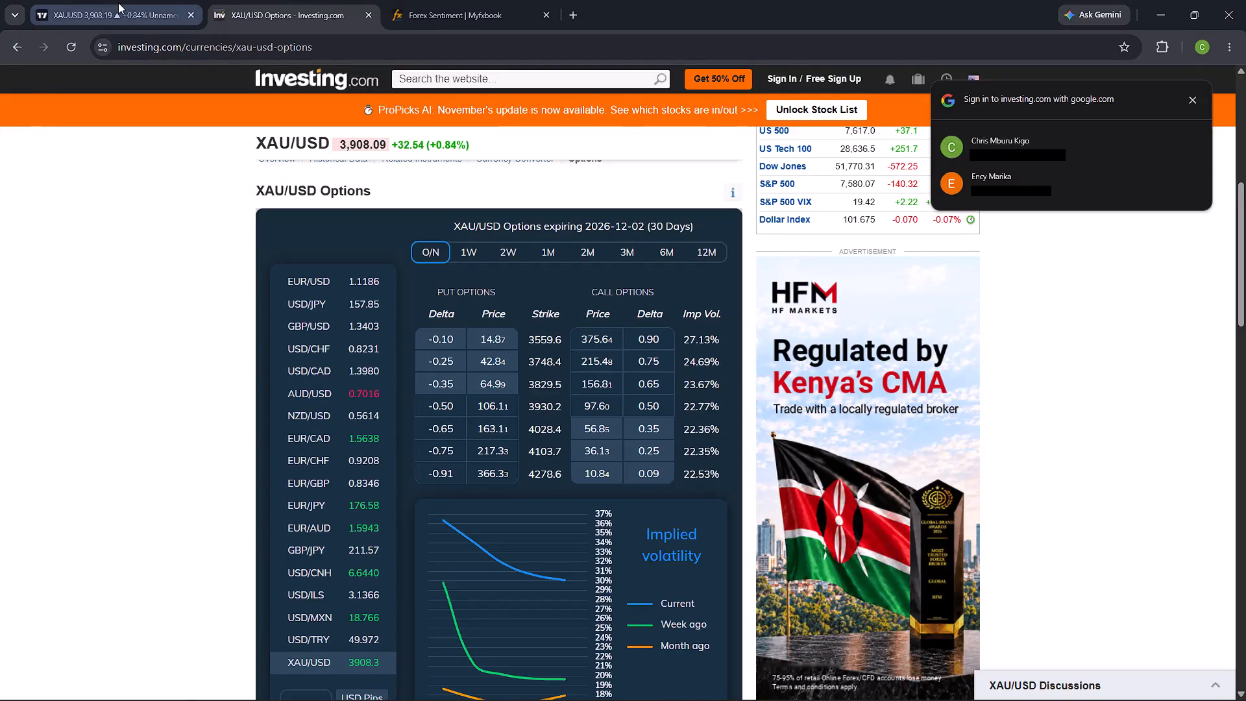
Switch back to the XAUUSD 5-minute chart on TradingView.
left_click(118, 3)
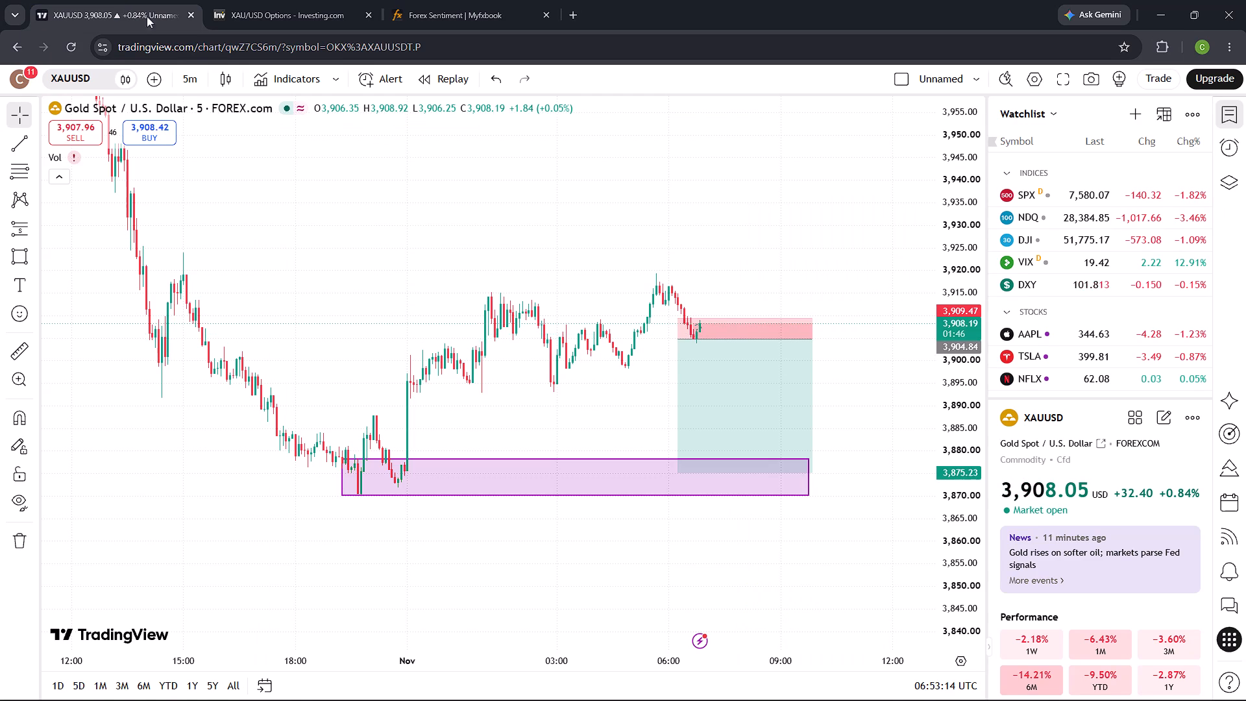
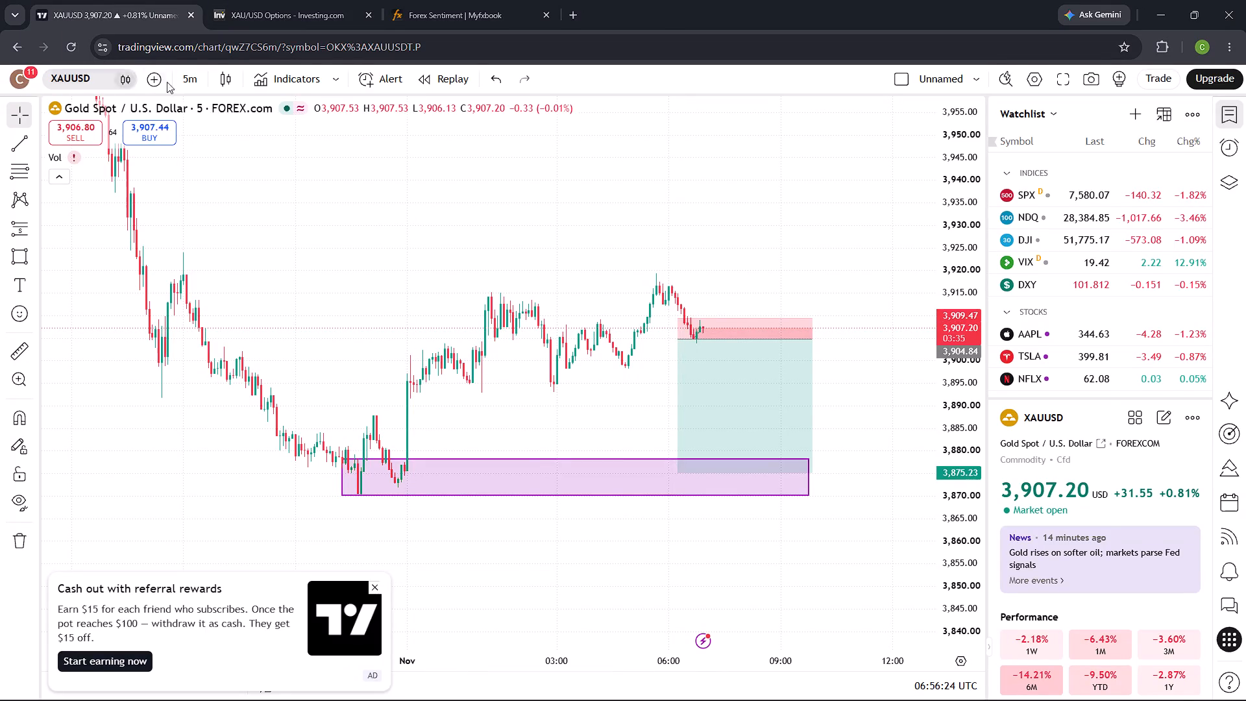
Find the DIY scripts and add both DIY Custom Strategy Builder [ZP] - v1 and its strategy version, leaving the strategy report collapsed.
left_click(280, 82)
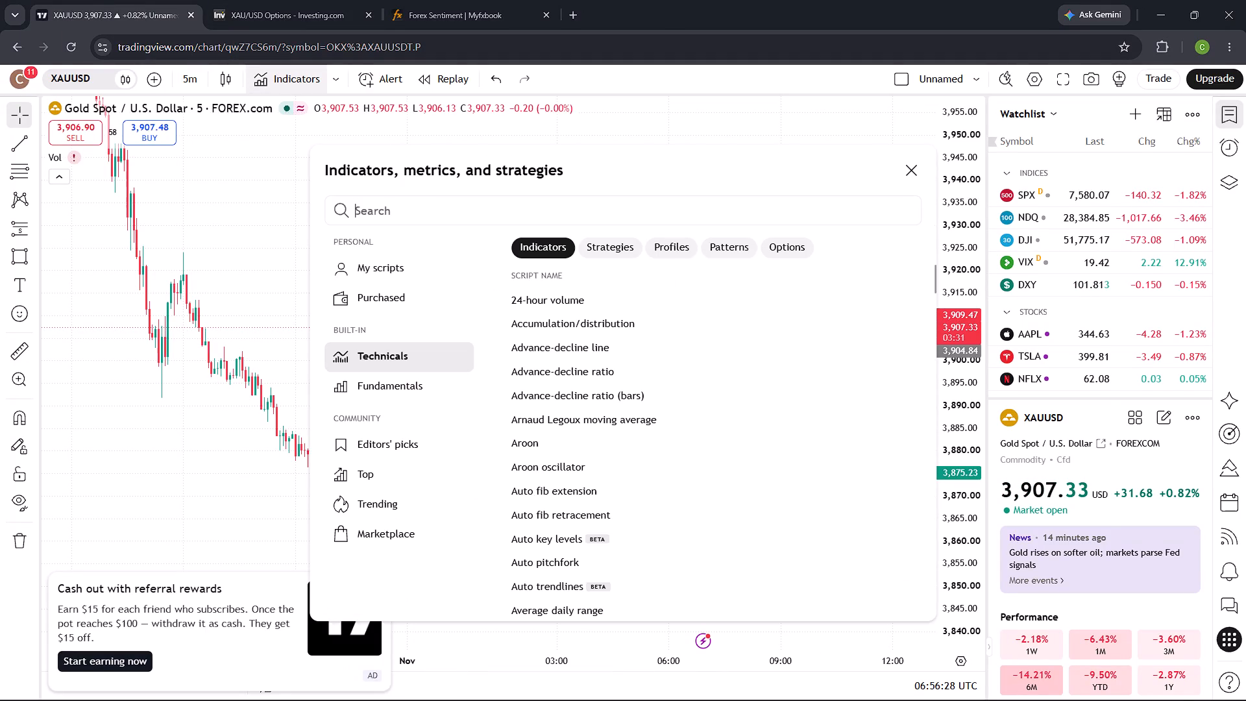
left_click(444, 205)
type("diy")
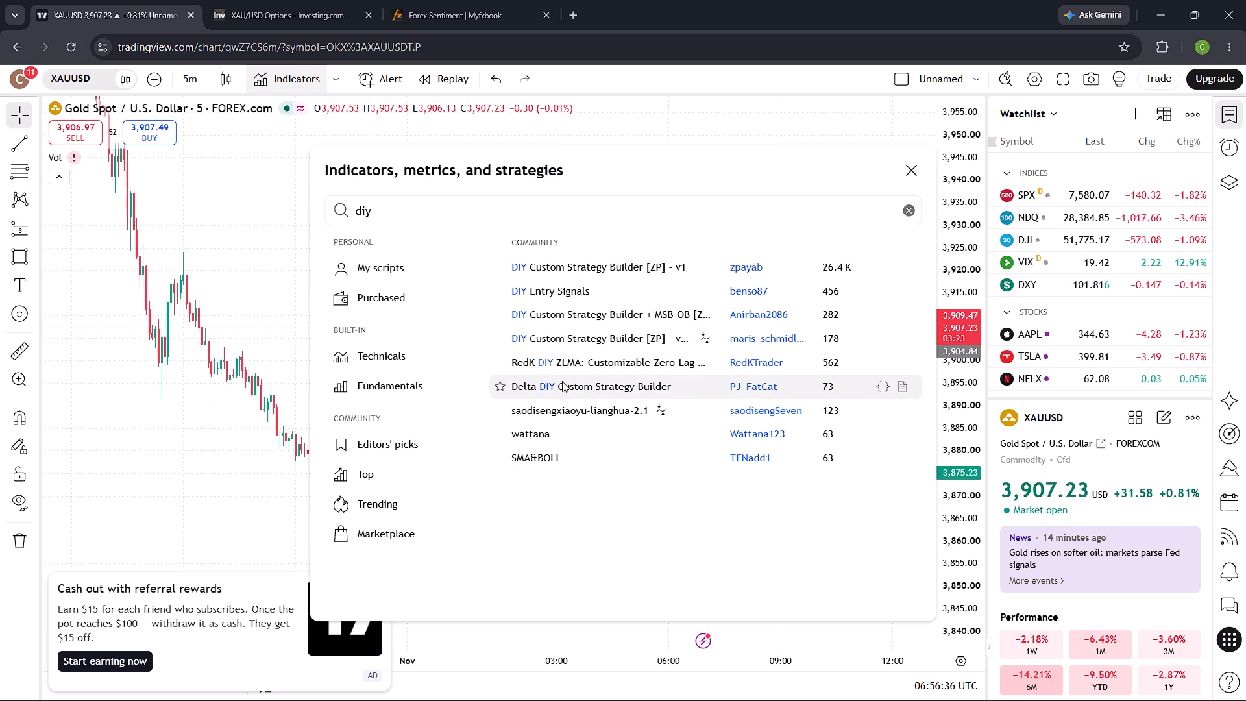
left_click(580, 265)
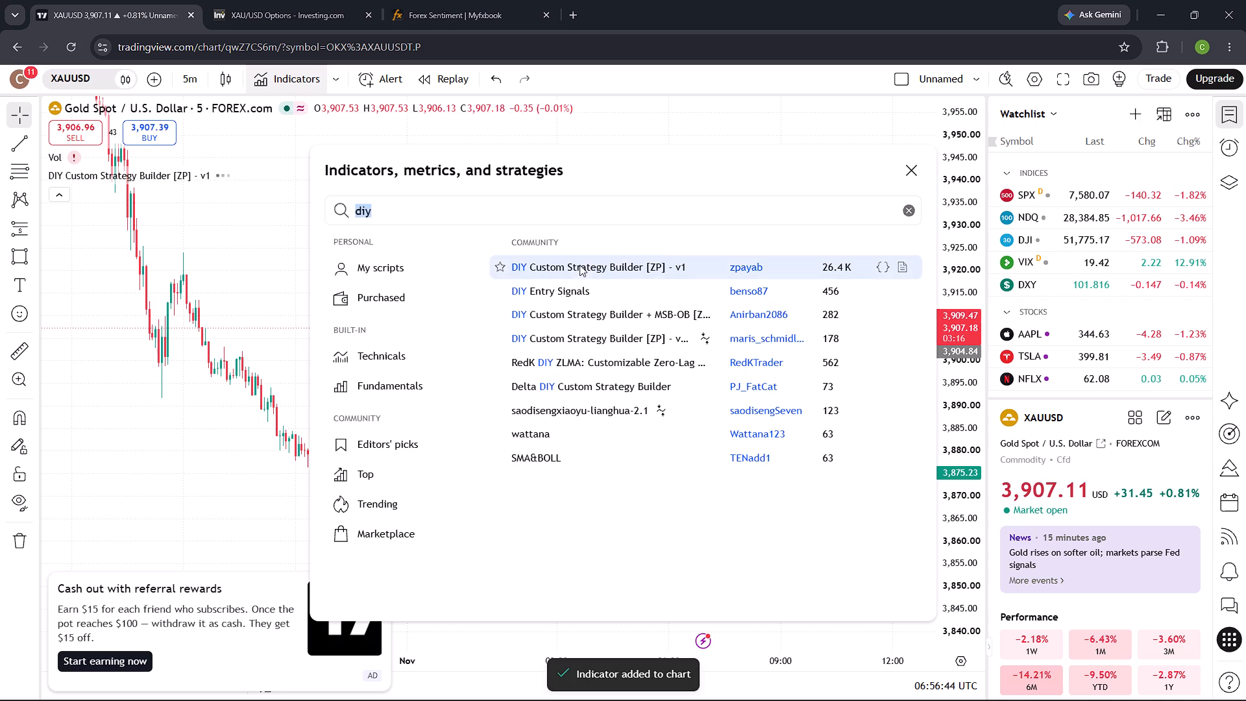
left_click(596, 345)
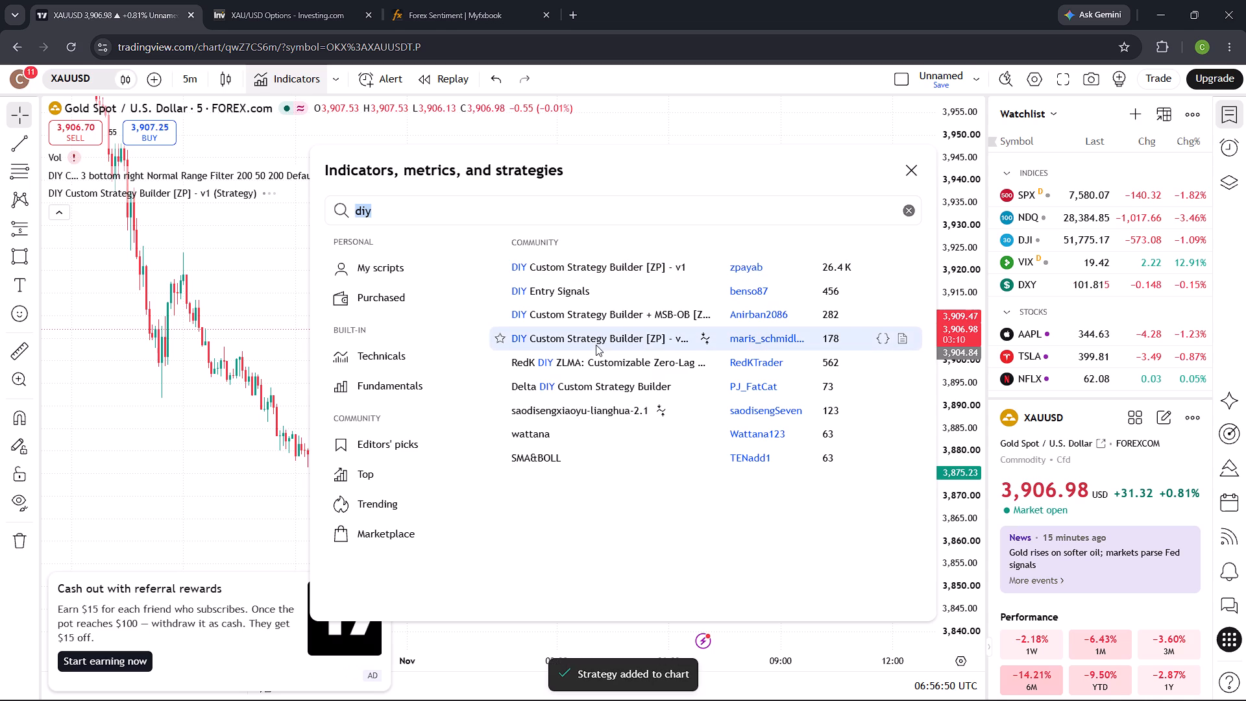
left_click(903, 167)
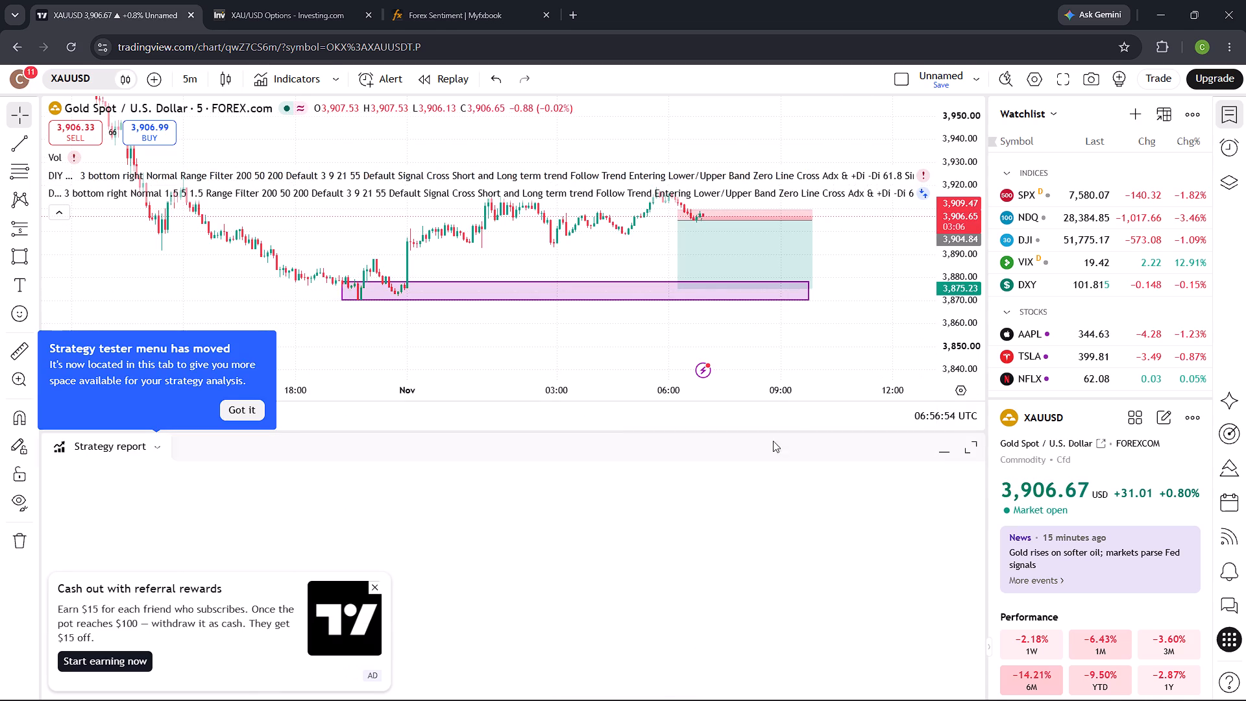
left_click(945, 456)
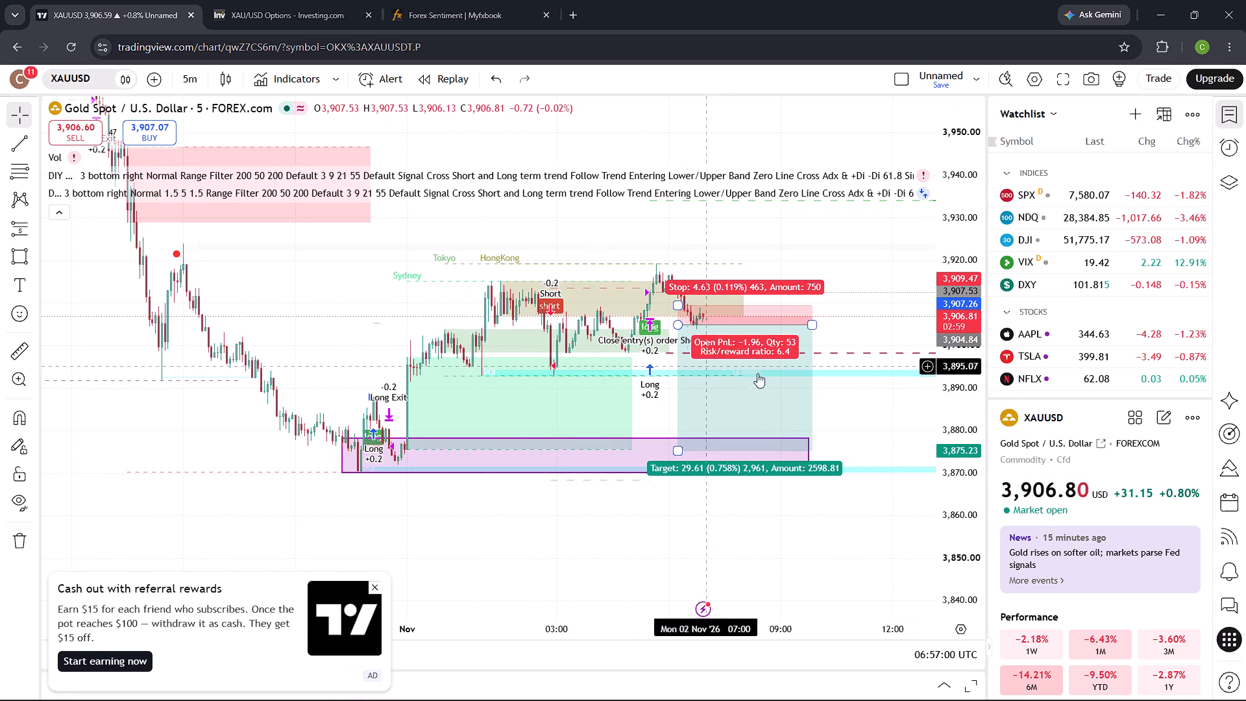
Move the short position drawing past the latest candles, with entry about 3,908.45, stop about 3,913.08 and target about 3,878.84.
left_click_drag(970, 376, 947, 318)
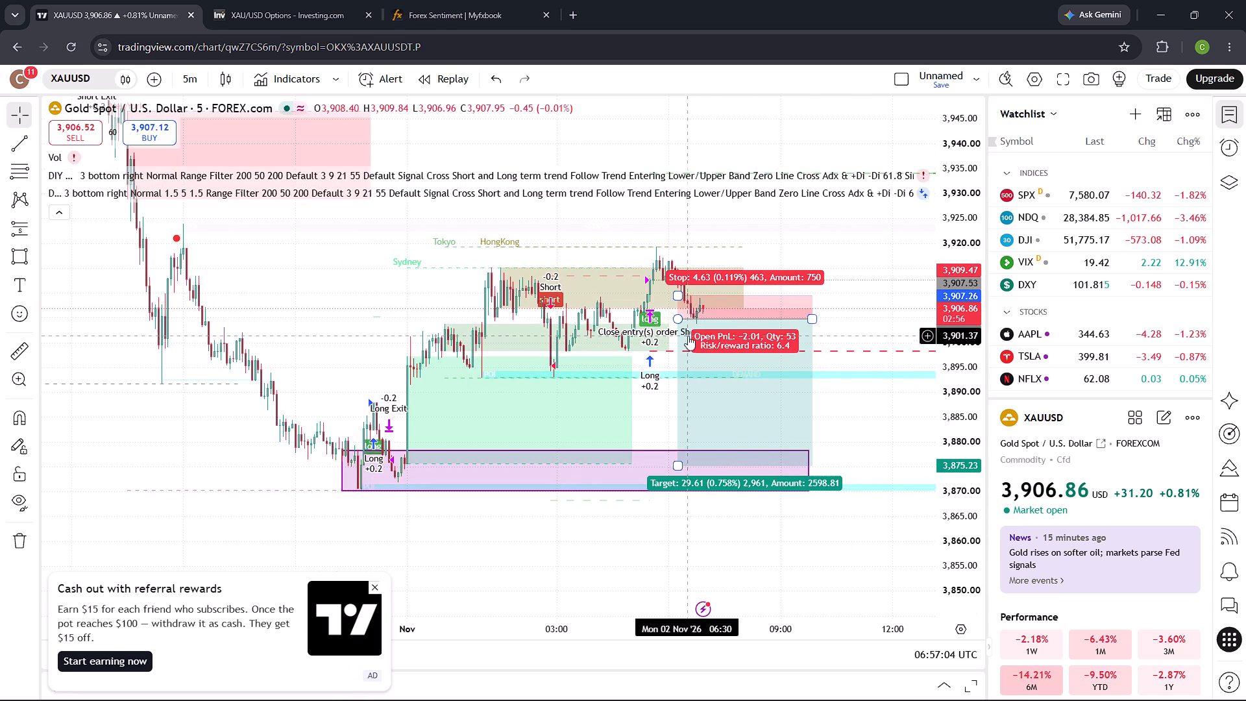
left_click_drag(912, 338, 887, 375)
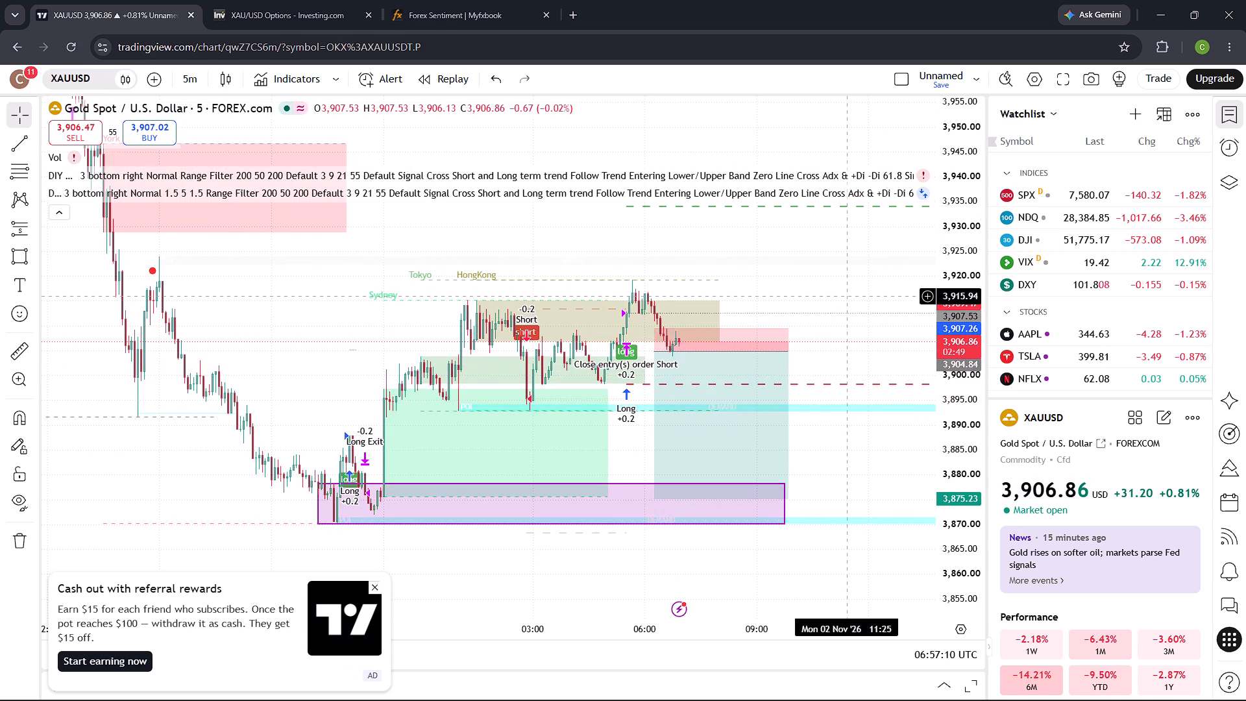
left_click(747, 422)
left_click_drag(747, 422, 782, 416)
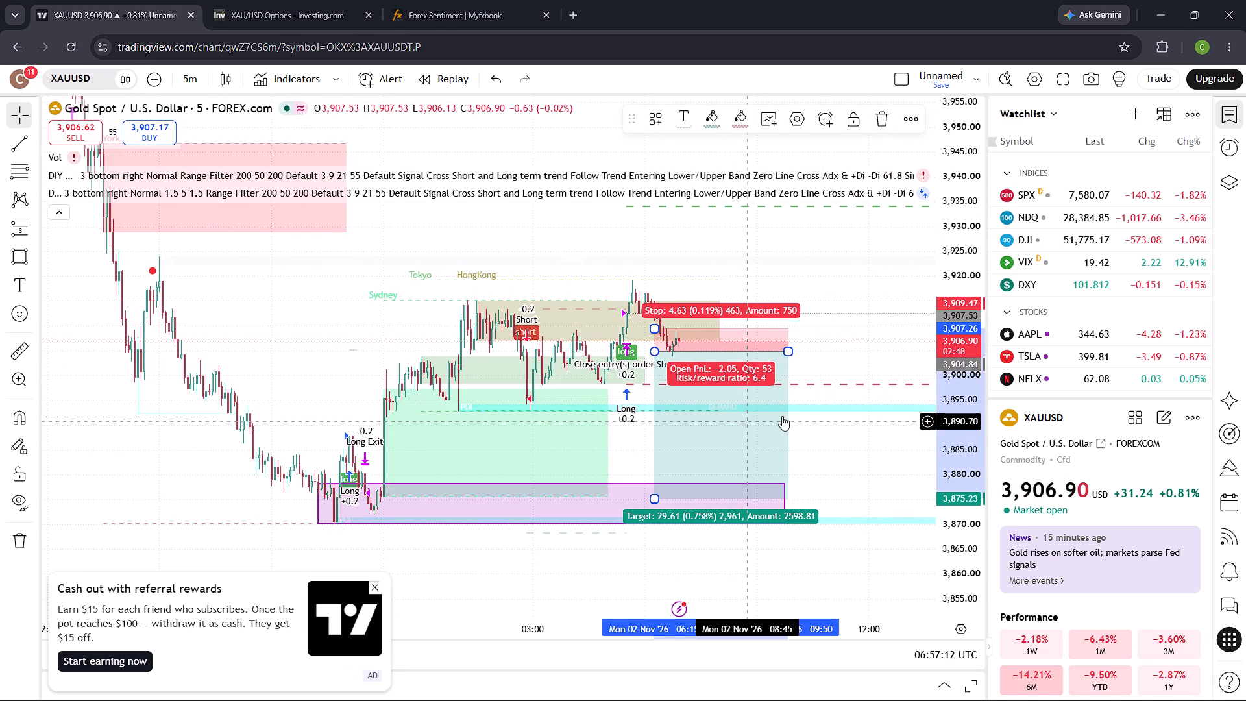
left_click_drag(782, 416, 864, 404)
left_click_drag(713, 423, 683, 437)
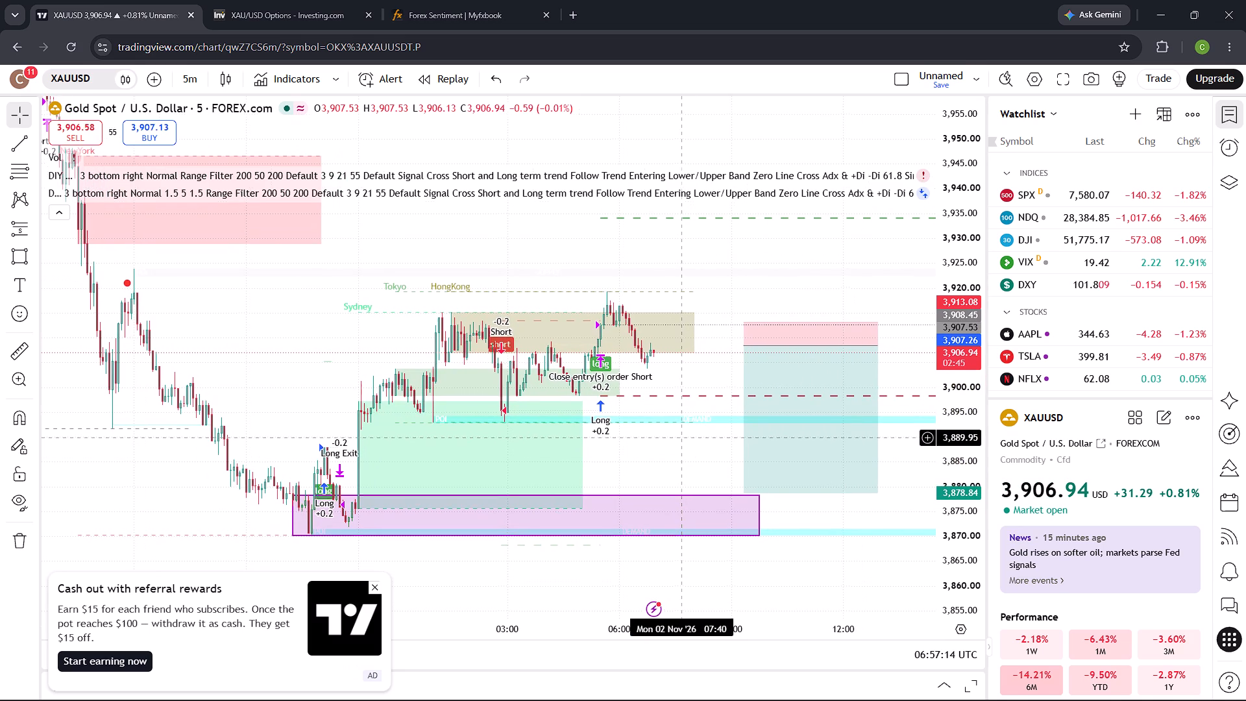
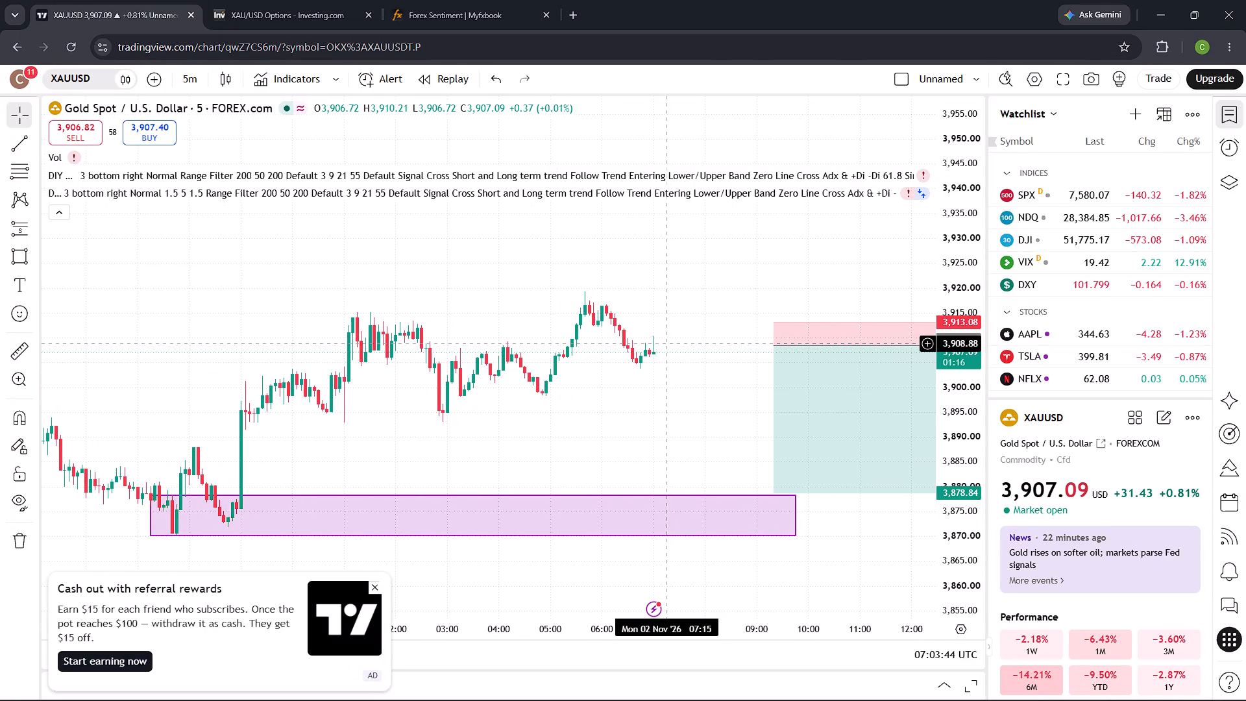
Remove both DIY Custom Strategy Builder scripts, the strategy version and the v1 indicator, from the chart.
scroll(667, 344, "right", 1)
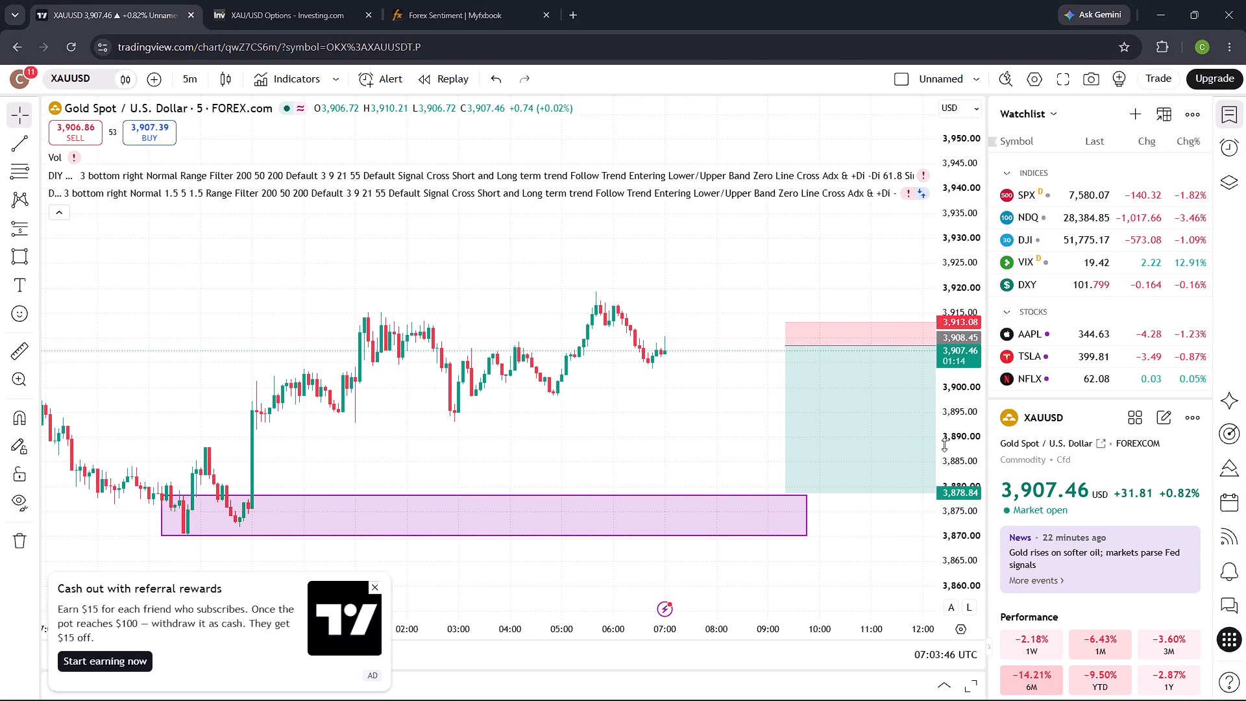
scroll(944, 445, "right", 1)
scroll(944, 445, "up", 1)
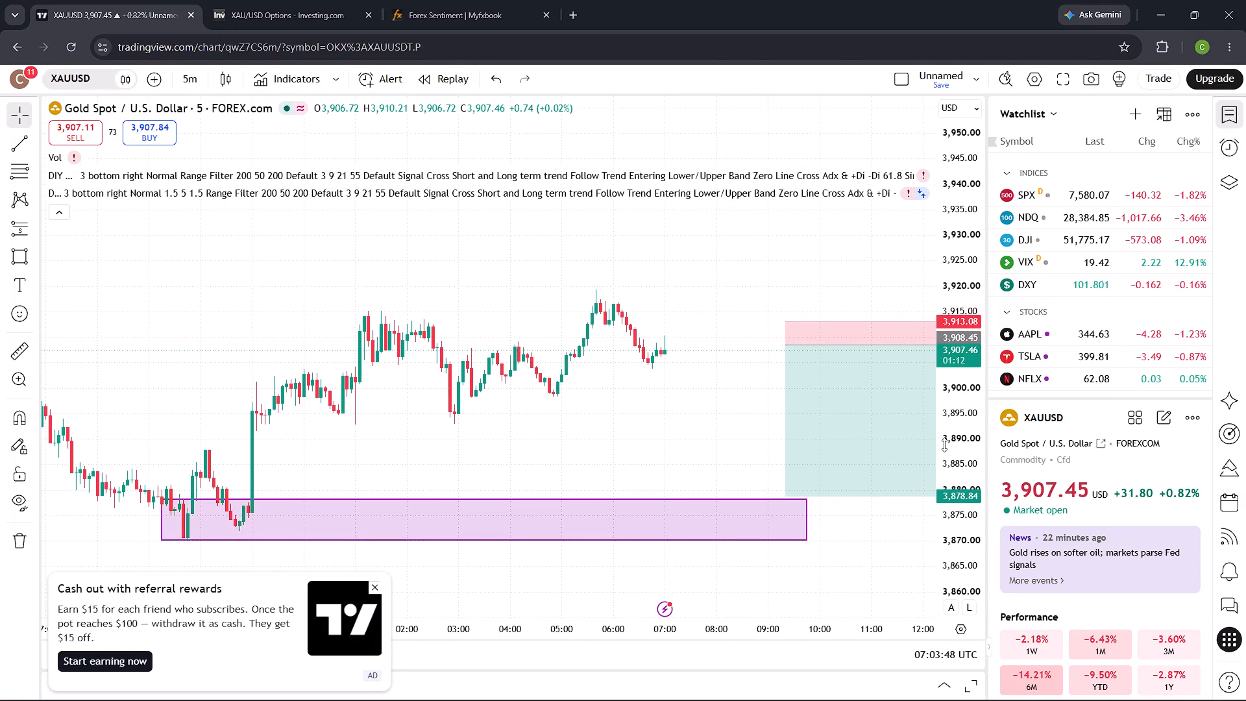
scroll(944, 445, "up", 2)
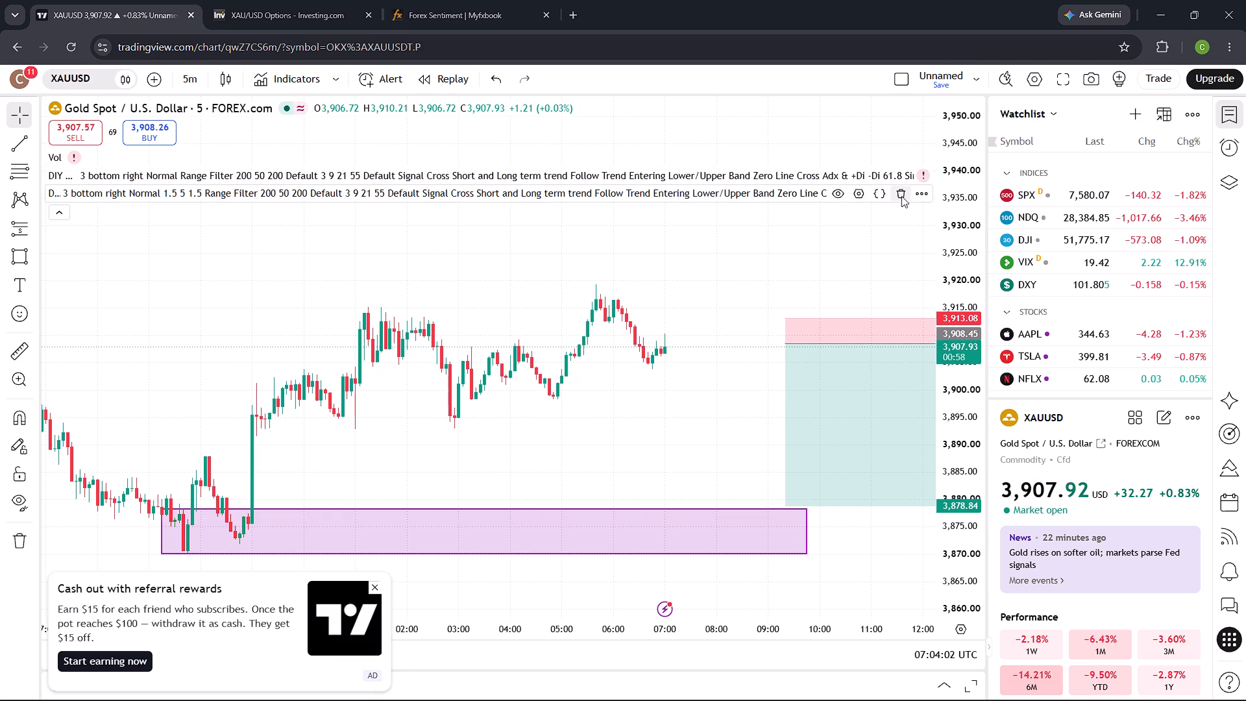
left_click(901, 196)
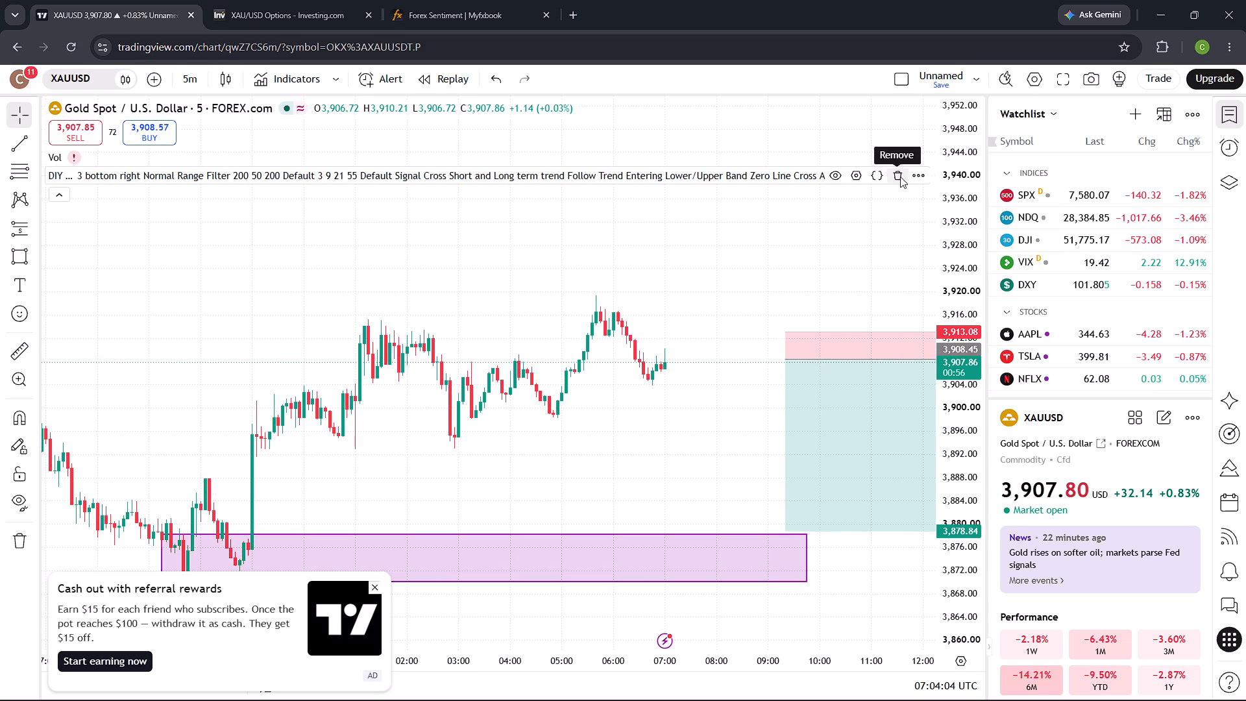
left_click(900, 177)
Search the indicators for "diy" and add the strategy version of DIY Custom Strategy Builder [ZP].
left_click(265, 74)
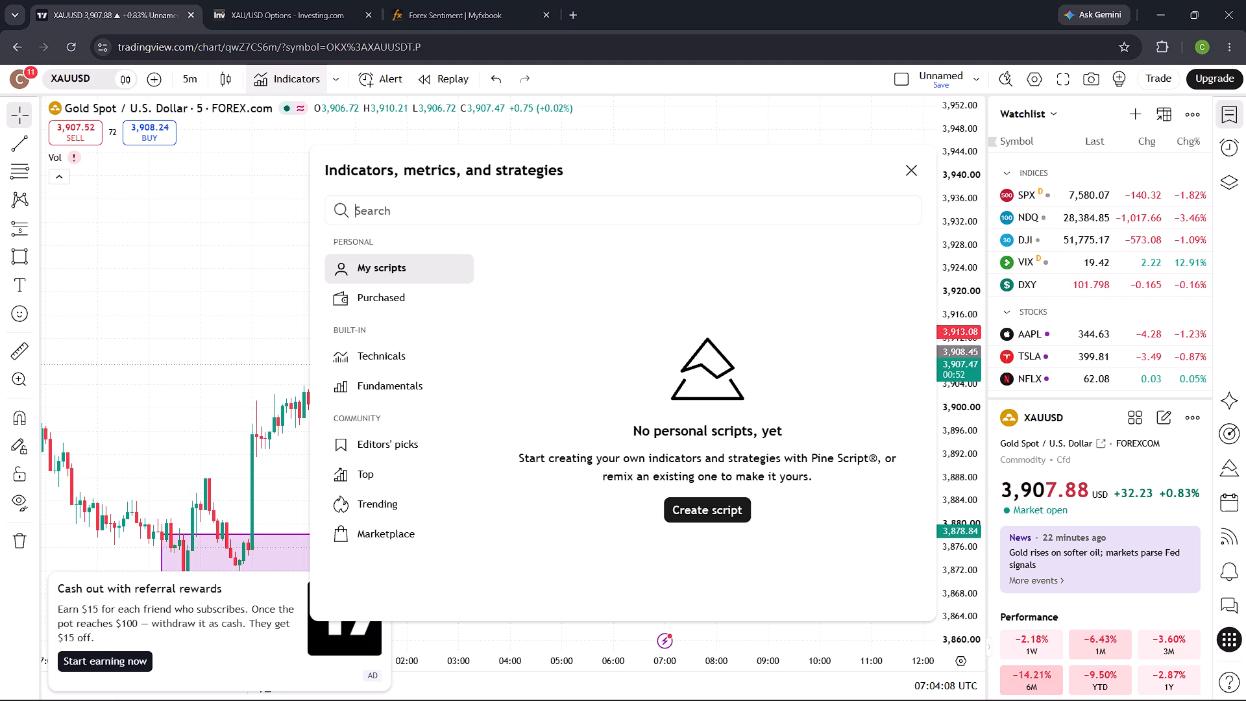
type("di")
key("y")
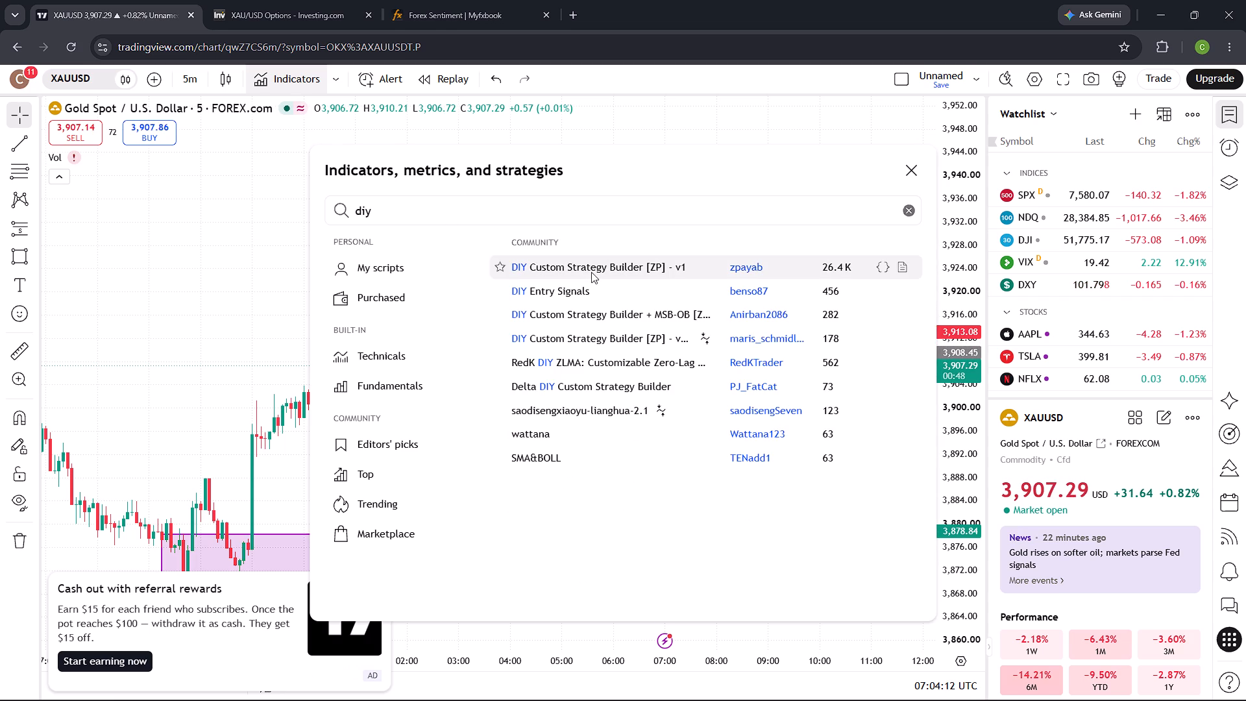
left_click(613, 341)
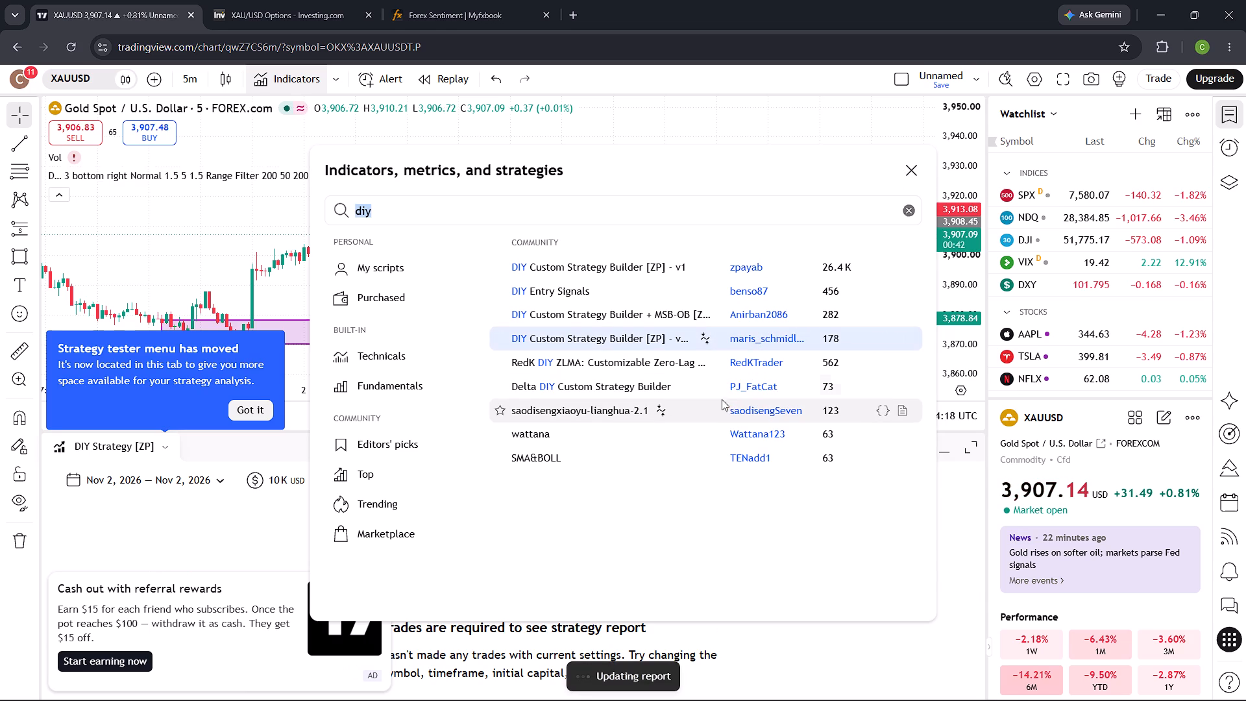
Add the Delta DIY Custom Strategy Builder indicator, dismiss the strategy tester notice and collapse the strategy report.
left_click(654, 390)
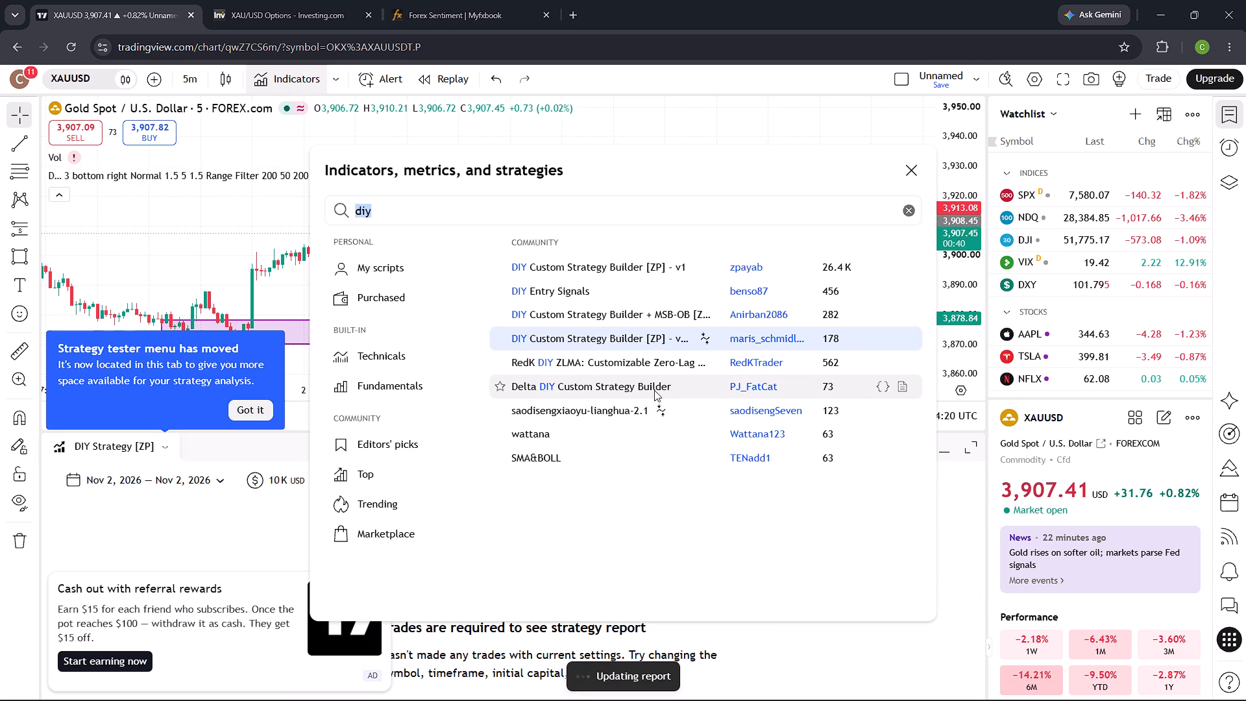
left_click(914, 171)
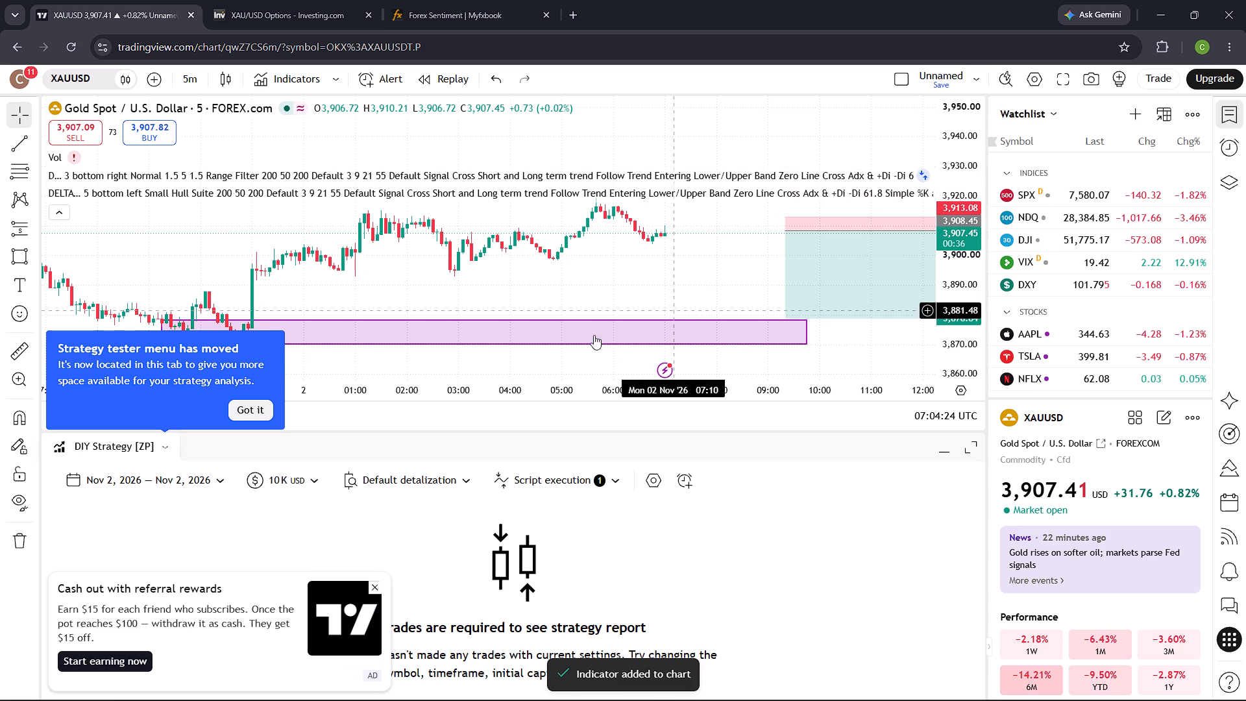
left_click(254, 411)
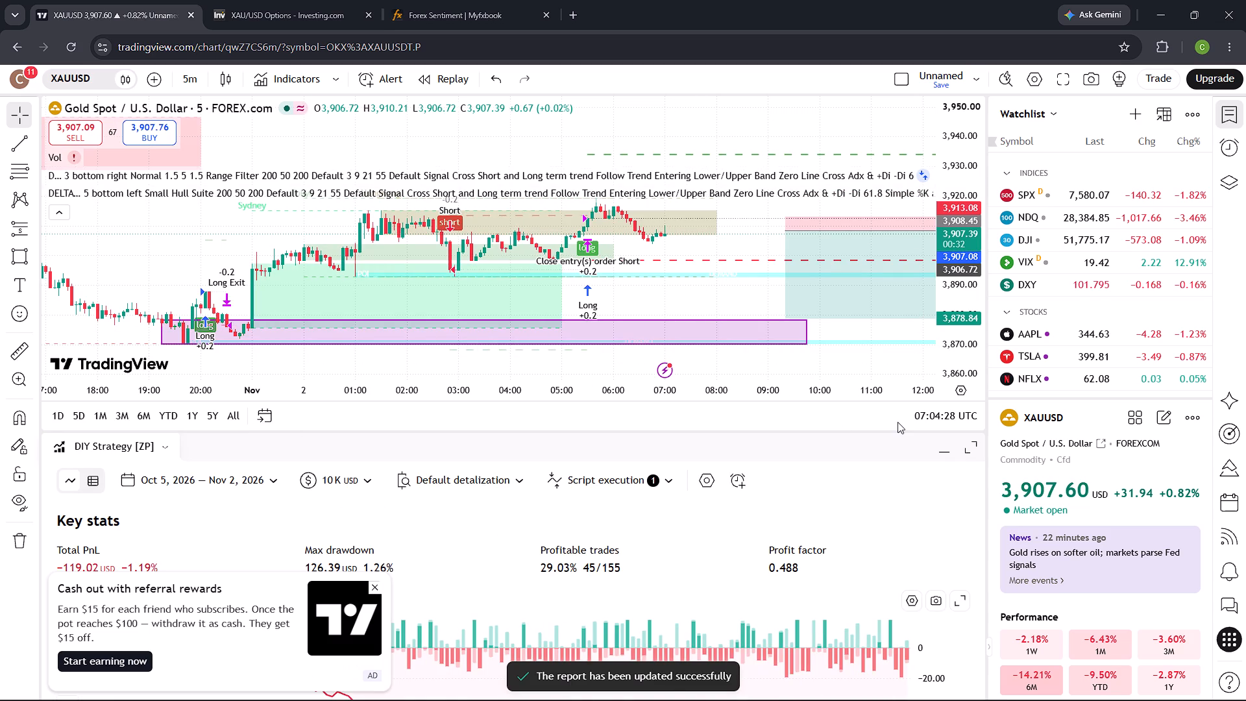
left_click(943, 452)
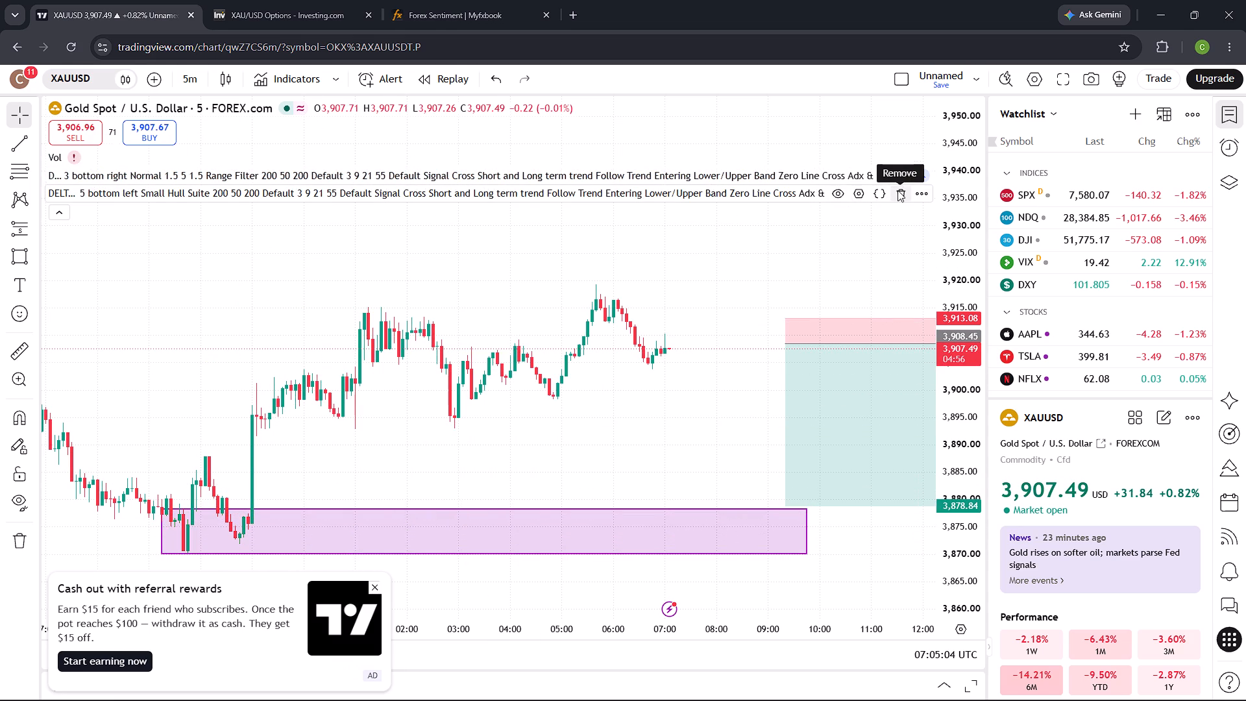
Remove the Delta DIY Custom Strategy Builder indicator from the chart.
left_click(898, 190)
In the DIY strategy's report, enable script execution on order fill and try adding history and realtime bar ticks, closing the upgrade offer and ad.
left_click(910, 175)
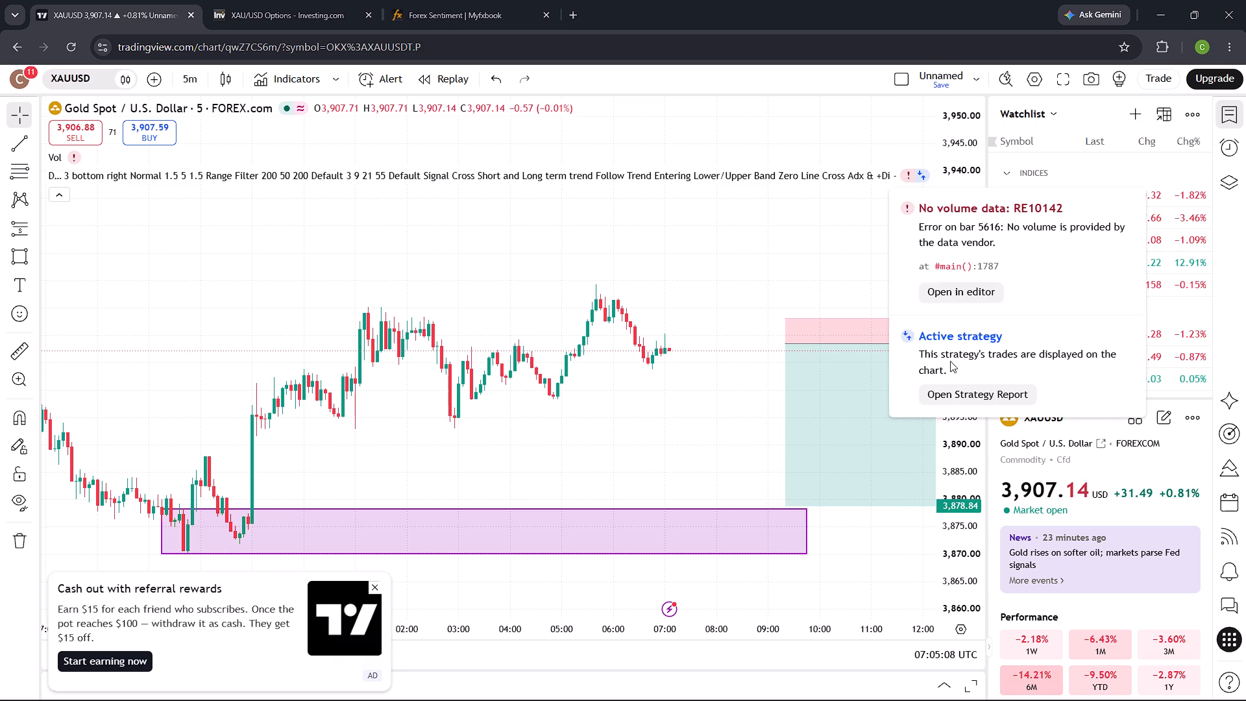
left_click(951, 395)
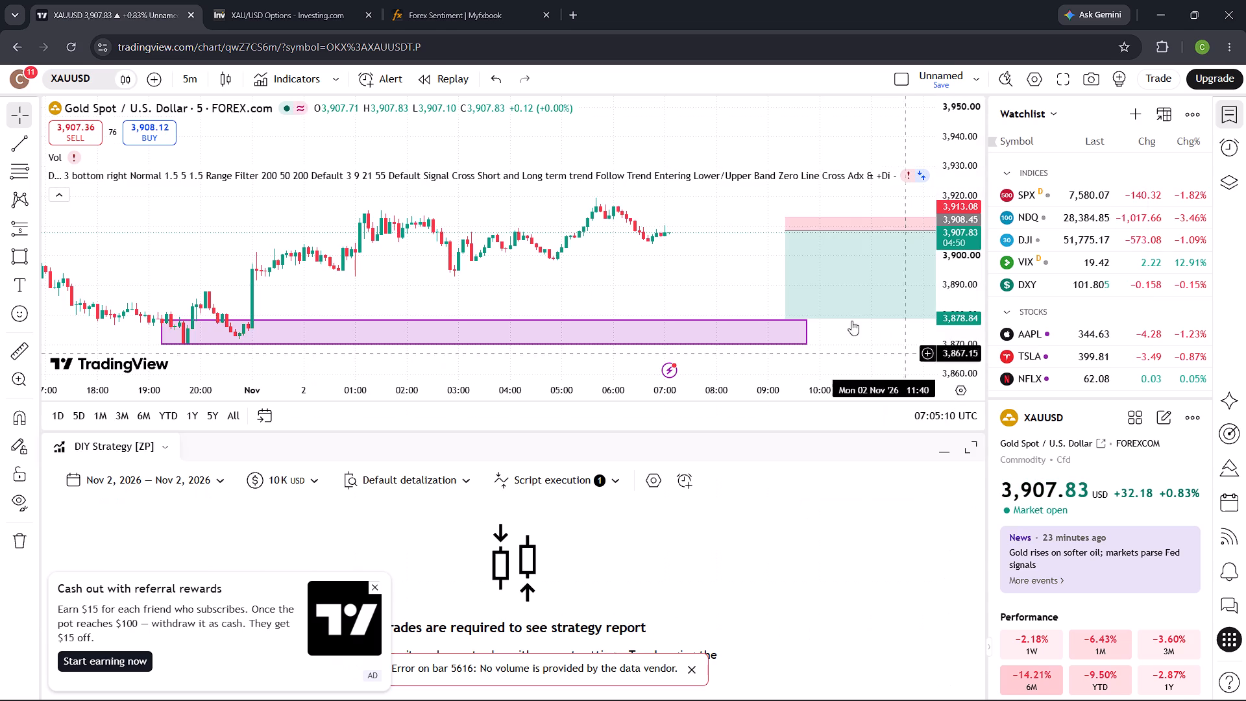
left_click(608, 487)
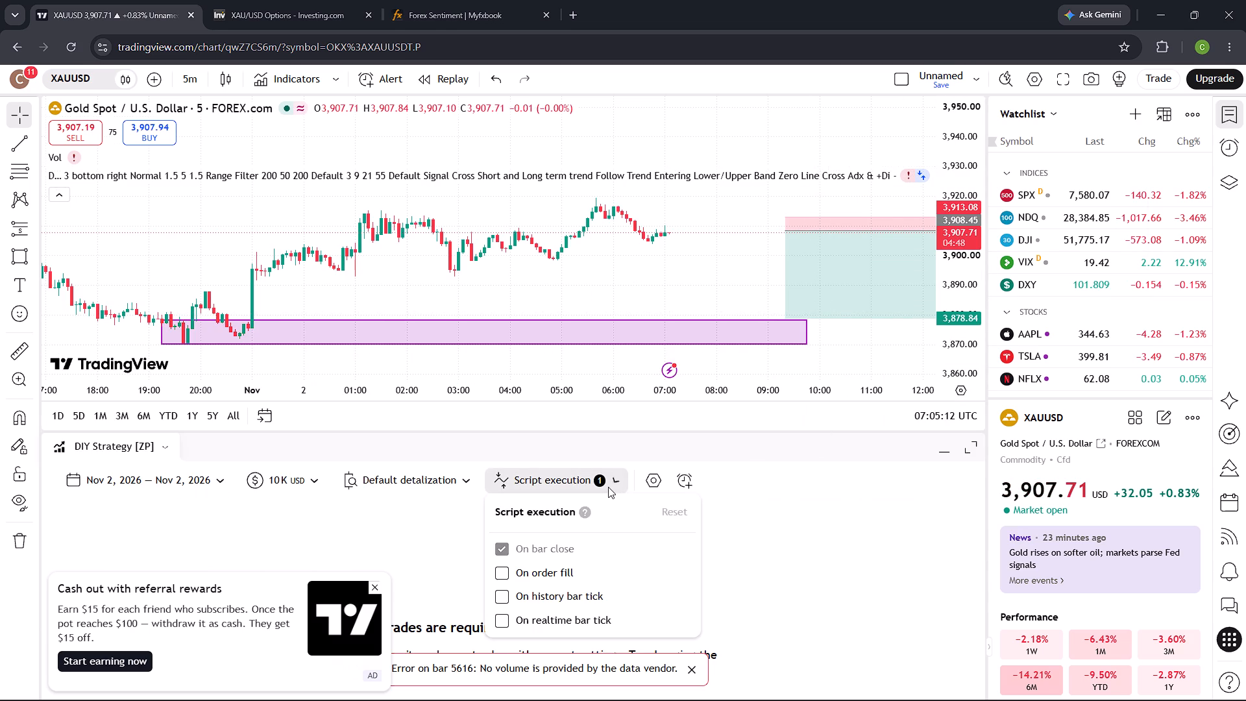
left_click(511, 575)
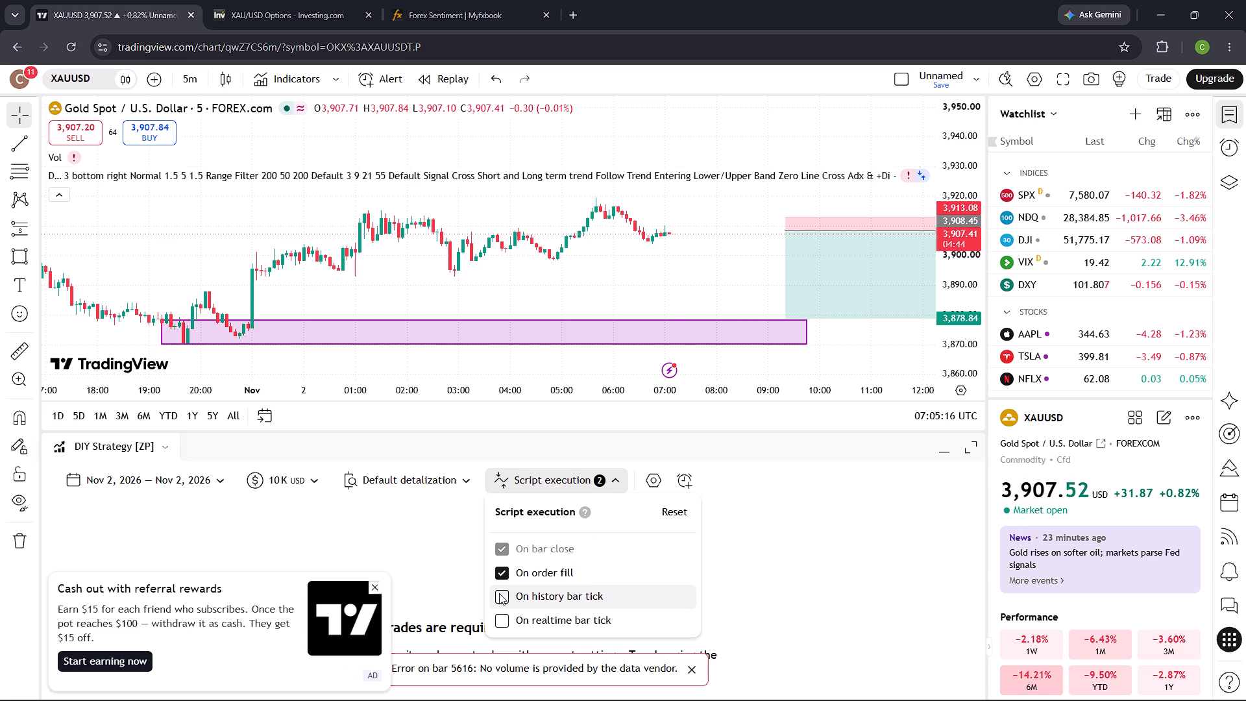
left_click(499, 593)
left_click(499, 622)
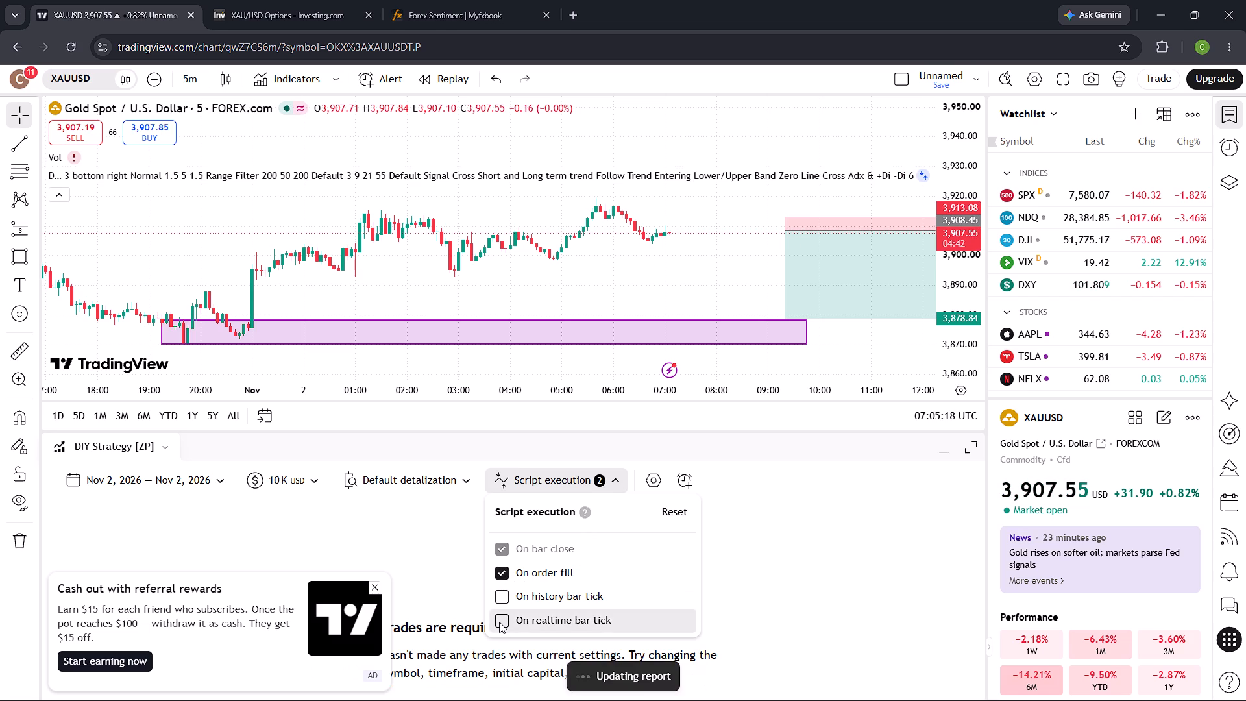
left_click(376, 589)
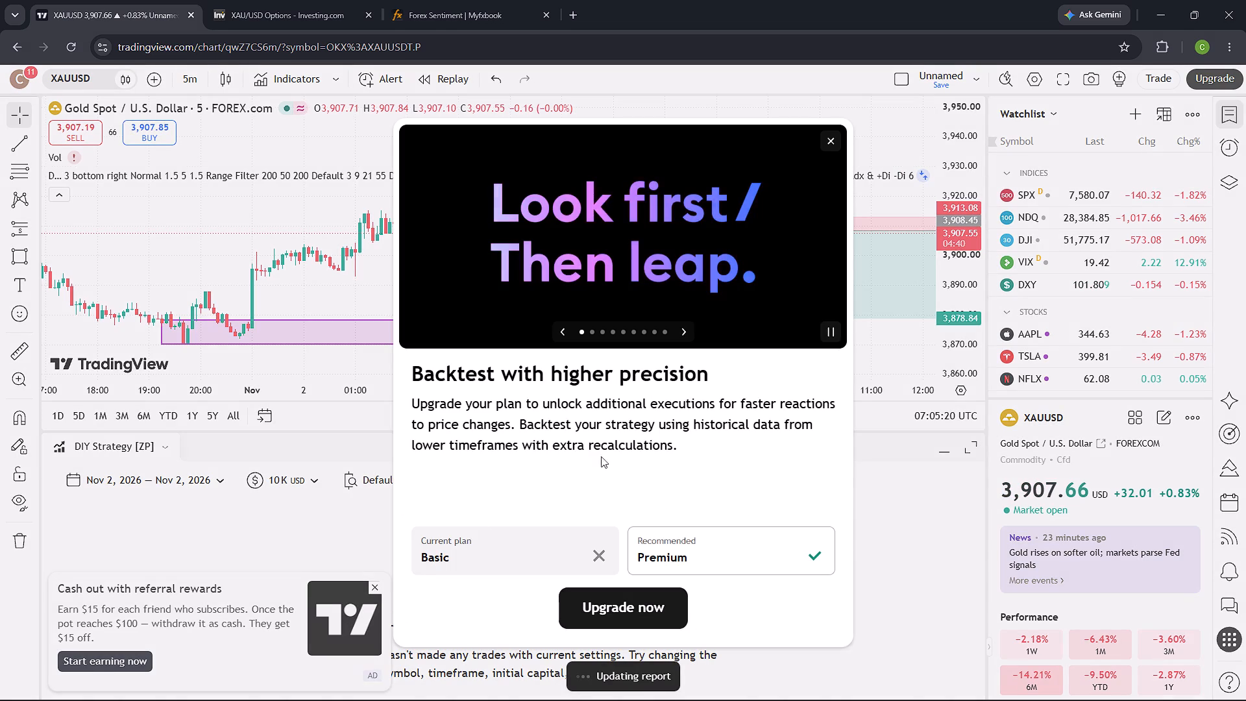
left_click(829, 147)
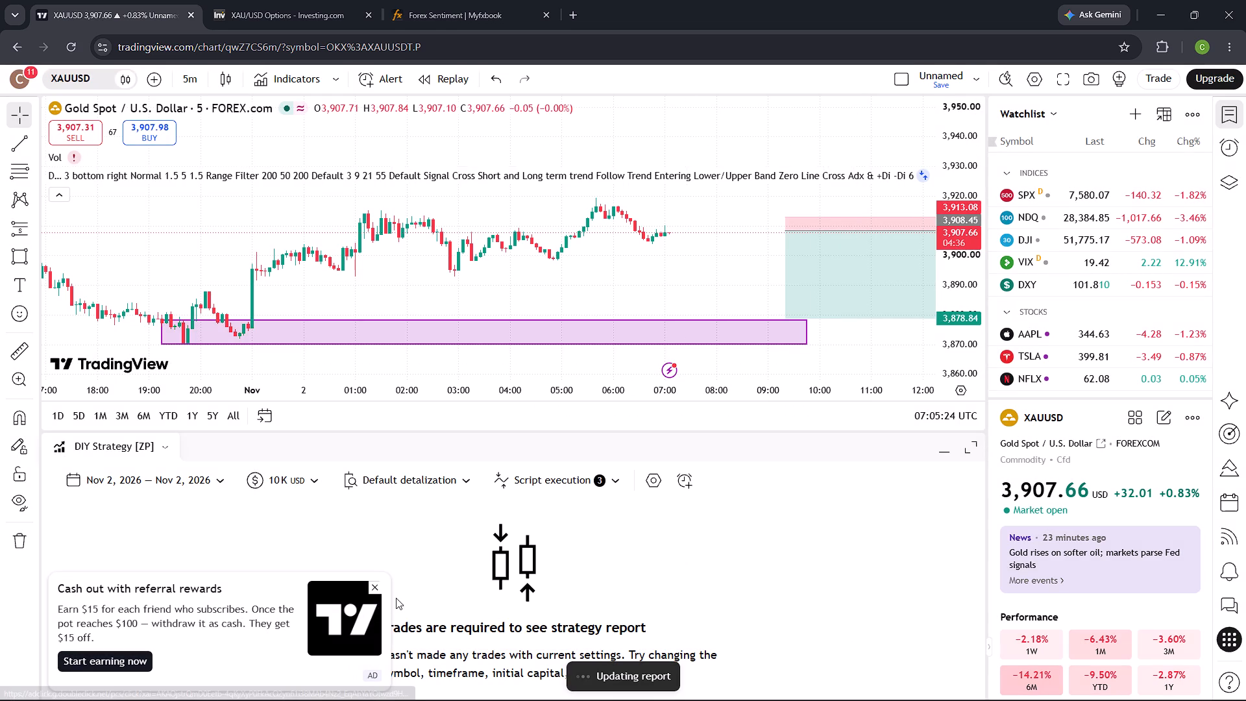
left_click(372, 589)
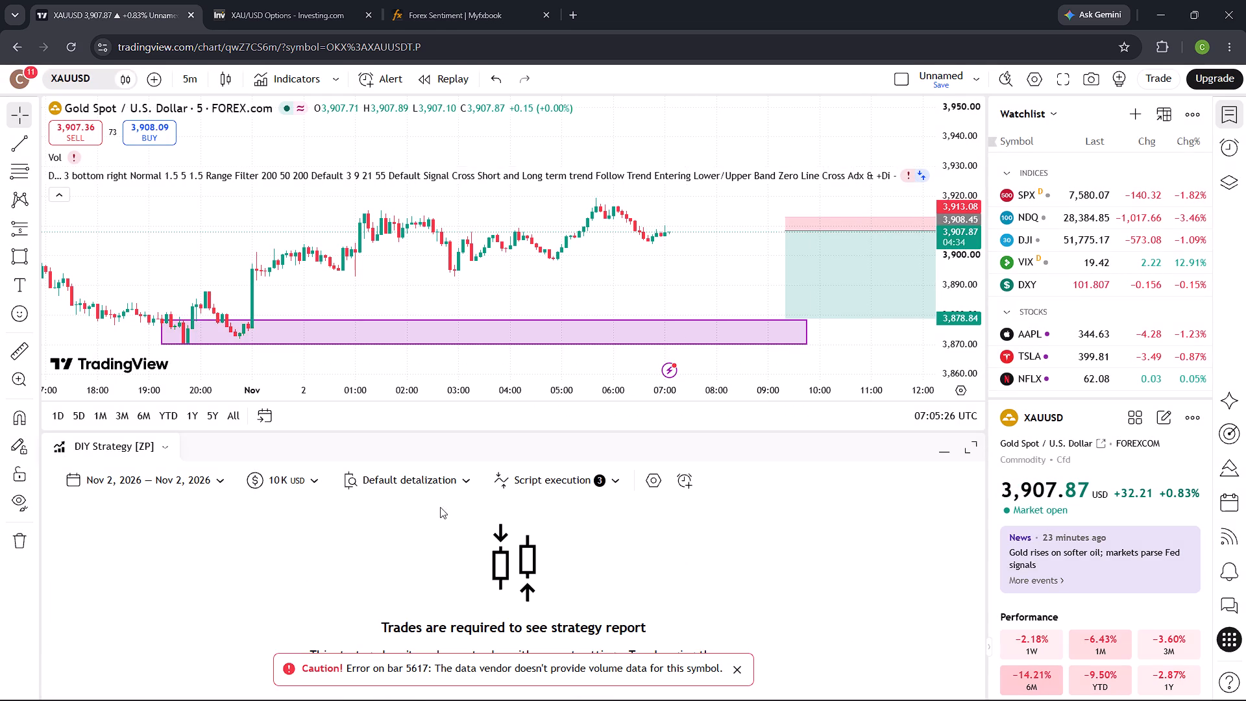
Check the DIY strategy's error details, leaving the short position drawing deselected.
left_click(910, 181)
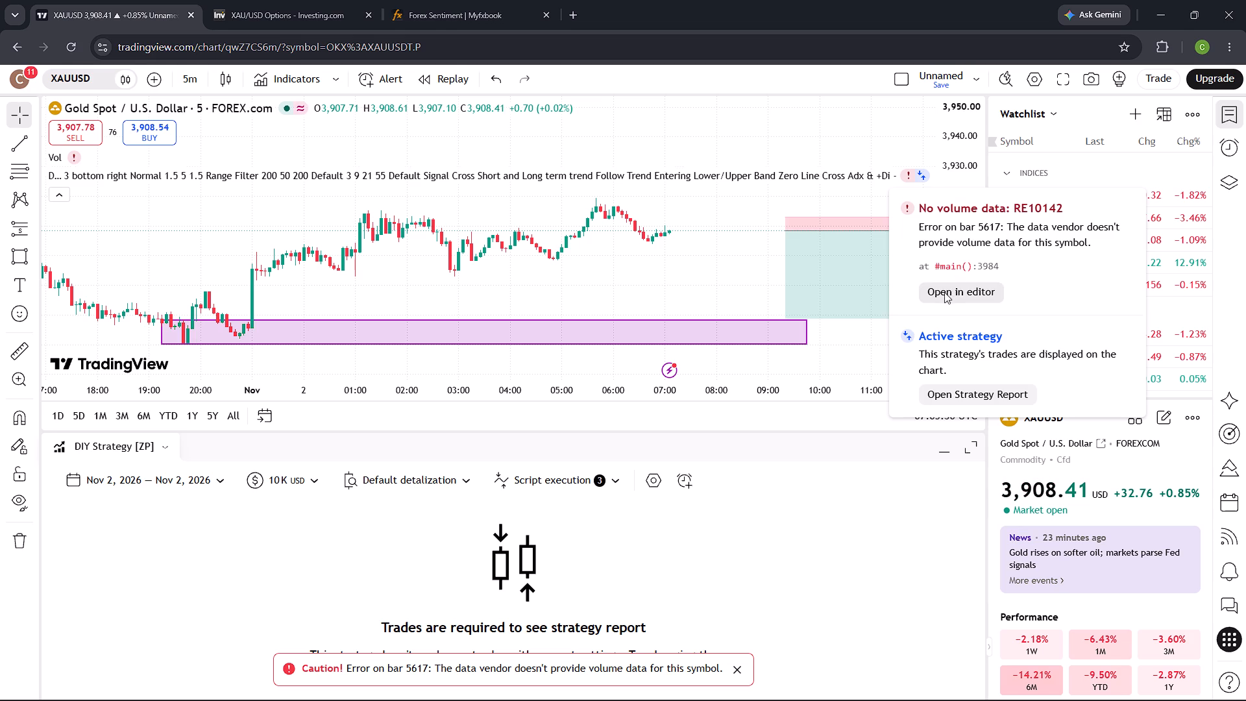
left_click(820, 199)
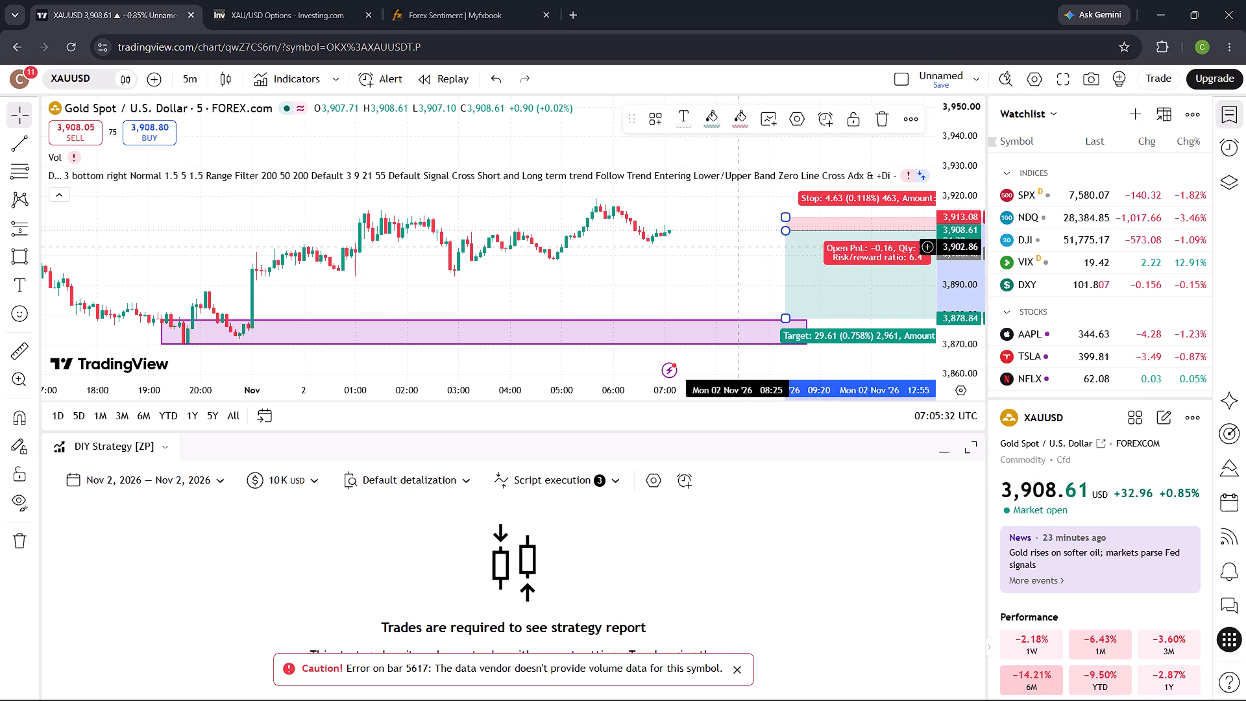
left_click(739, 247)
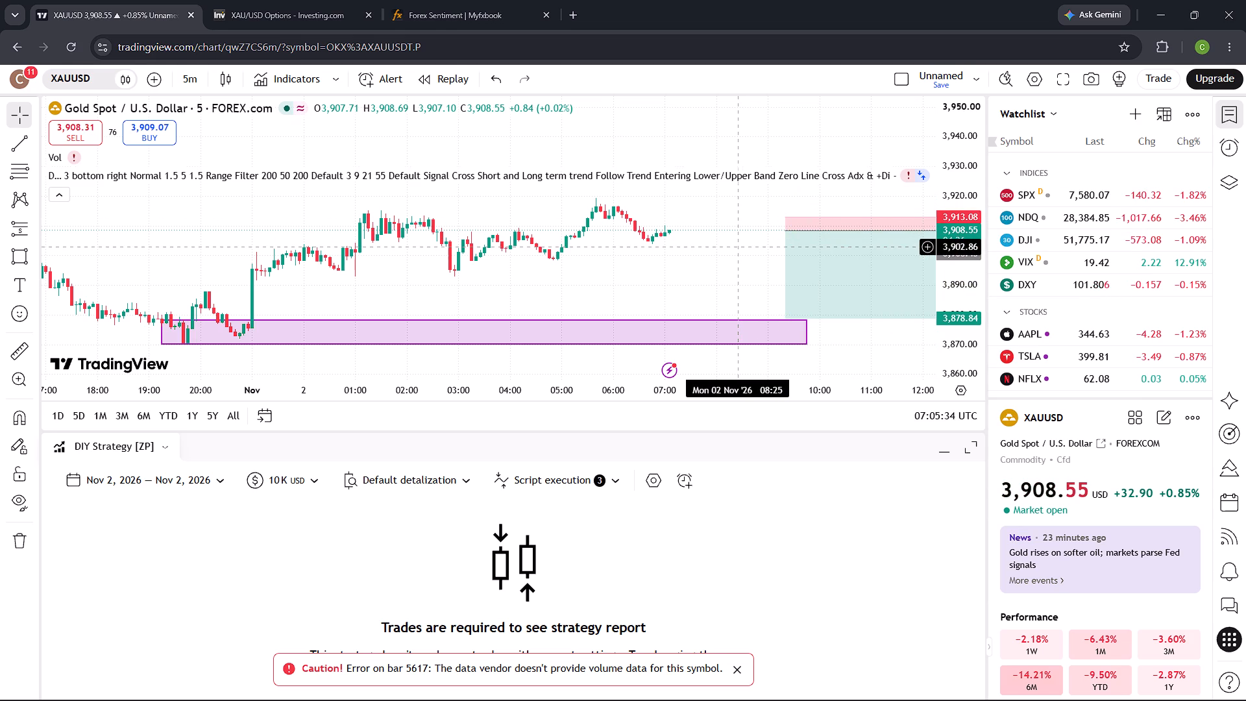